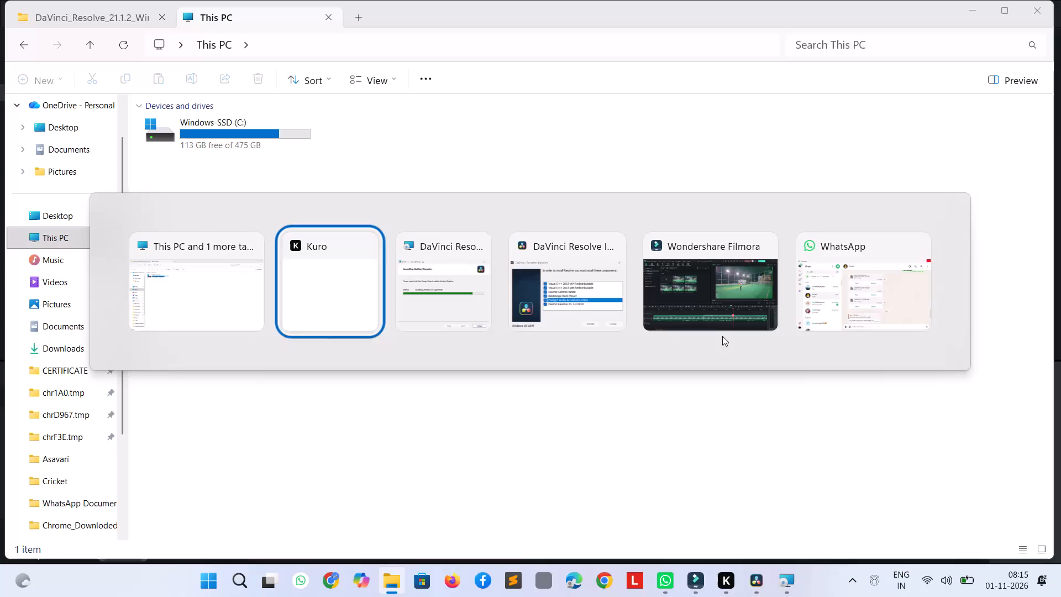
Switch to the Wondershare Filmora project with the cricket match timeline.
{"action": "key", "text": "alt+Tab"}
{"action": "key", "text": "alt+Tab"}
{"action": "key", "text": "alt+Tab"}
{"action": "key", "text": "alt+Tab"}
{"action": "key", "text": "alt+Tab"}
{"action": "key", "text": "alt+Tab"}
{"action": "key", "text": "alt+Tab"}
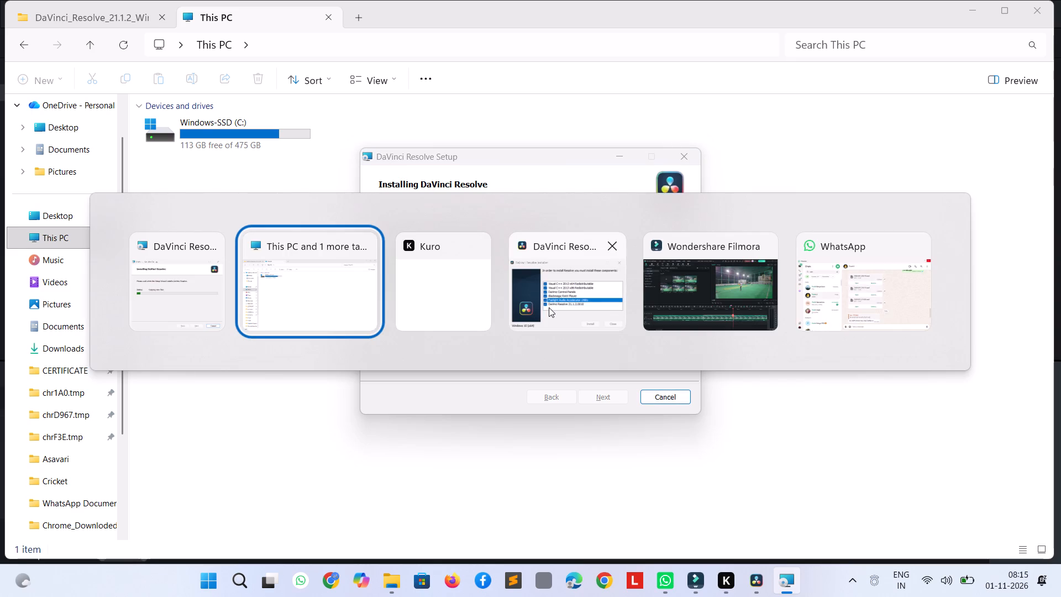
{"action": "key", "text": "Tab"}
{"action": "key", "text": "Tab"}
{"action": "key", "text": "Tab"}
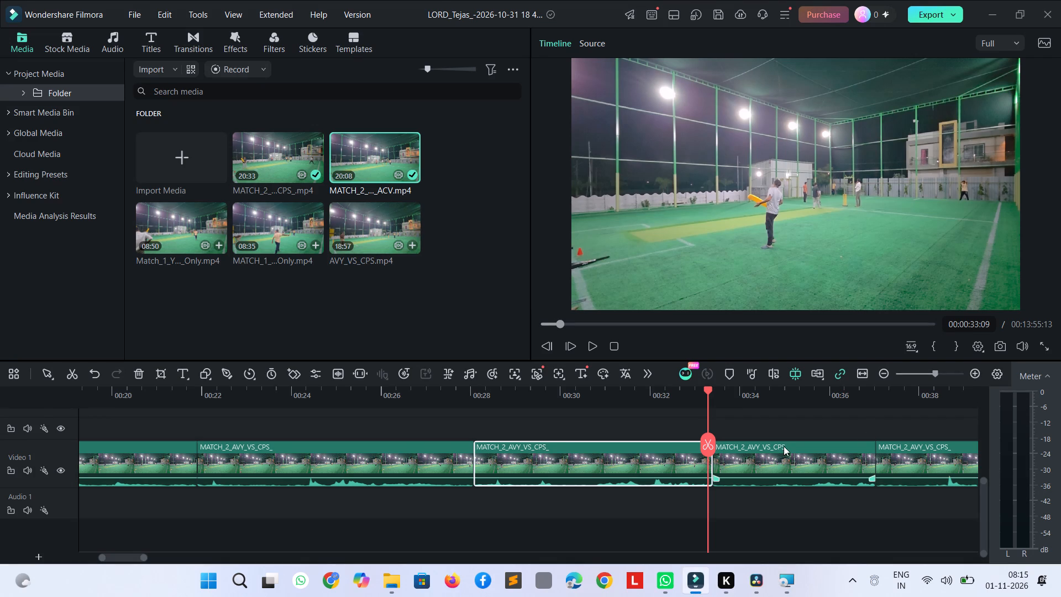
Play the MATCH_2_AVY_VS_CPS clips on the Video 1 track from about 00:33 to check the cuts.
{"action": "key", "text": "space"}
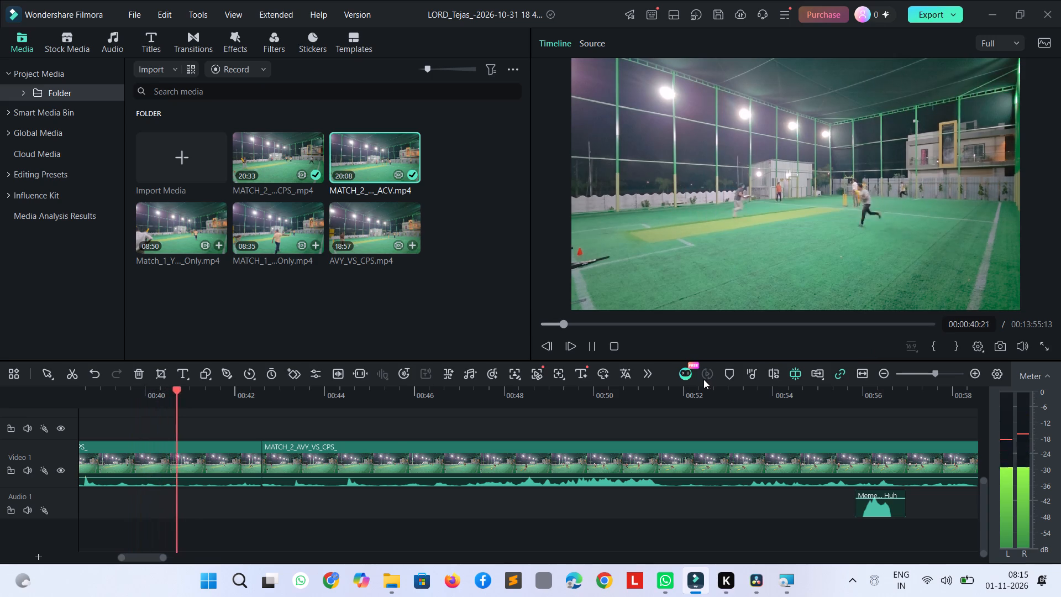
{"action": "key", "text": "space"}
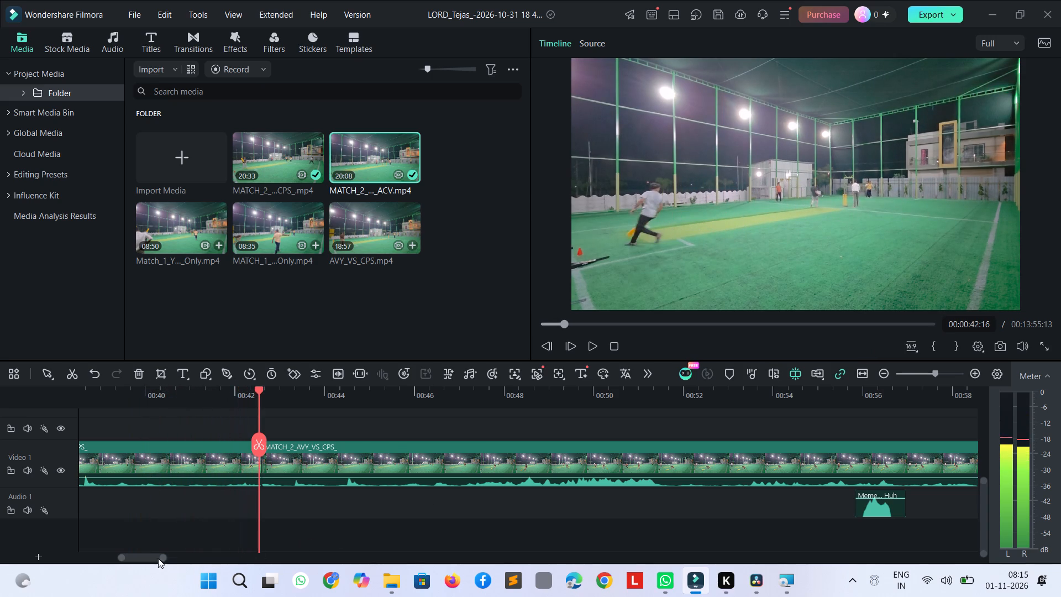
{"action": "left_click_drag", "start_coordinate": [150, 554], "coordinate": [212, 564]}
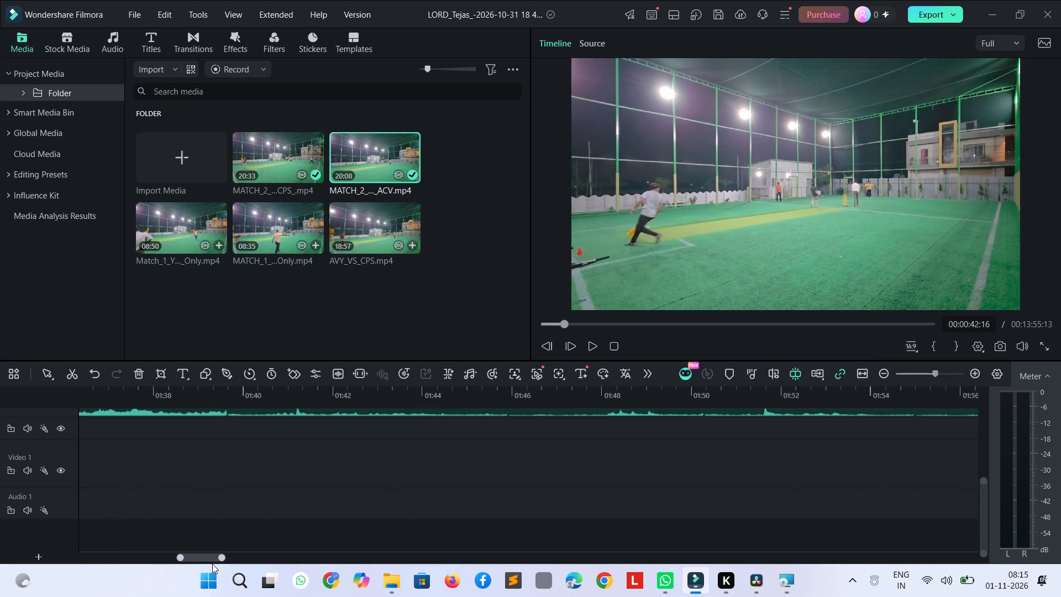
{"action": "left_click_drag", "start_coordinate": [212, 564], "coordinate": [239, 535]}
{"action": "scroll", "coordinate": [298, 435], "scroll_direction": "up", "scroll_amount": 2}
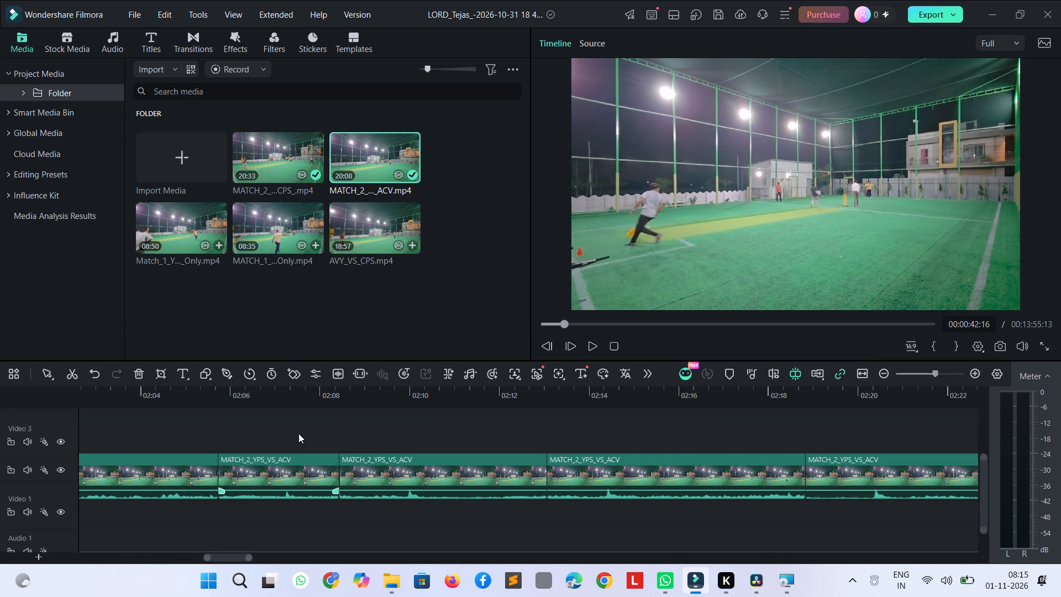
{"action": "left_click", "coordinate": [264, 489]}
{"action": "key", "text": "space"}
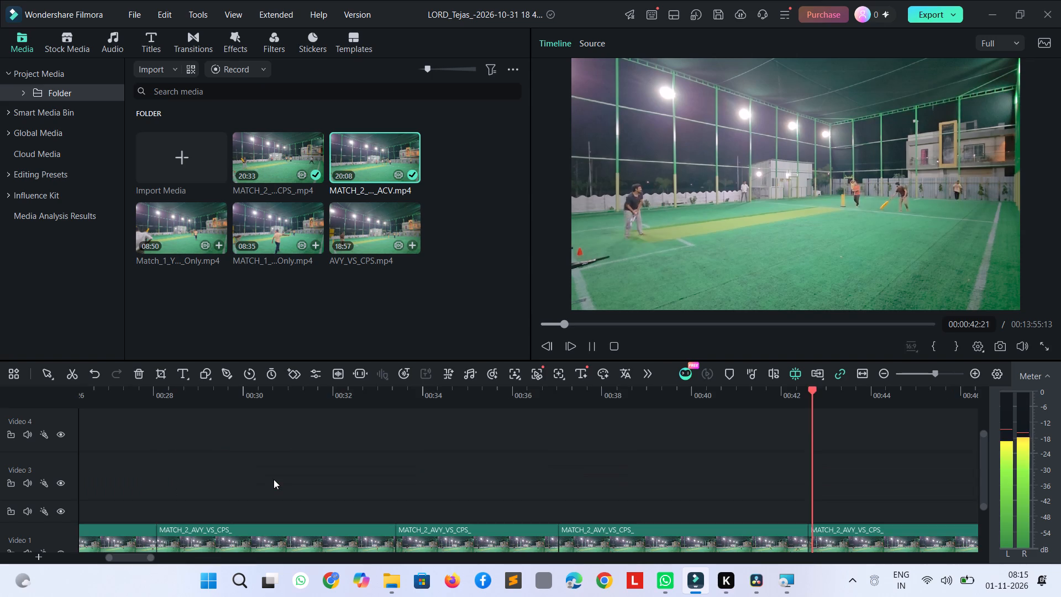
{"action": "scroll", "coordinate": [274, 479], "scroll_direction": "down", "scroll_amount": 2}
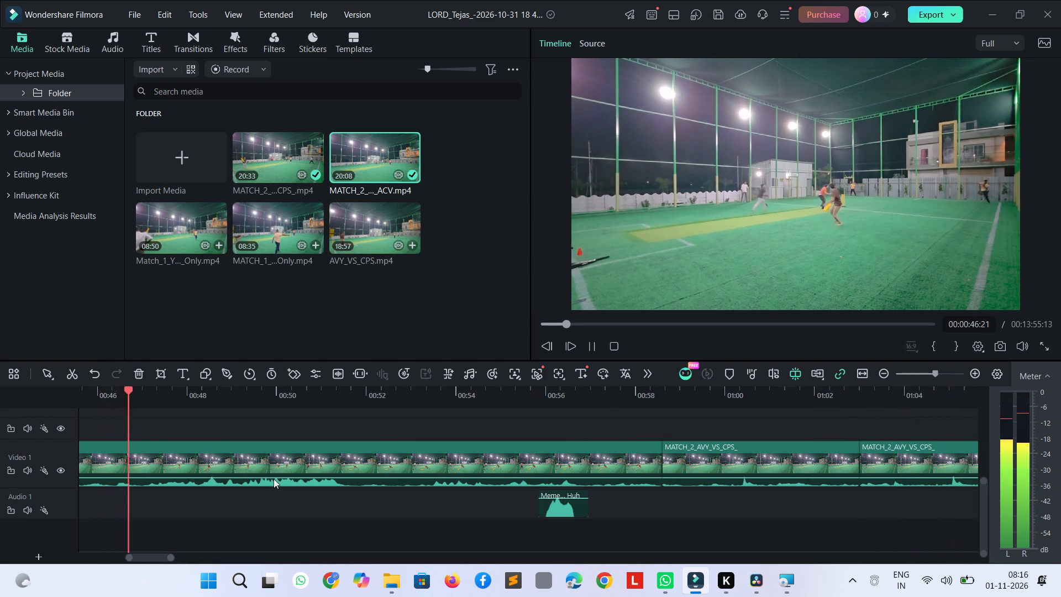
Skim forward through the remaining MATCH_2_AVY_VS_CPS clips and into the first MATCH_2_YPS_VS_ACV clip, to about 01:32.
{"action": "key", "text": "shift+Right"}
{"action": "key", "text": "shift+Right"}
{"action": "key", "text": "shift+Right"}
{"action": "key", "text": "shift+Right"}
{"action": "key", "text": "shift+Right"}
{"action": "key", "text": "shift+Right"}
{"action": "key", "text": "shift+Right"}
{"action": "key", "text": "shift+Right"}
{"action": "key", "text": "shift+Right"}
{"action": "key", "text": "shift+Right"}
{"action": "key", "text": "shift+Right"}
{"action": "key", "text": "shift+Right"}
{"action": "key", "text": "shift+Right"}
{"action": "key", "text": "shift+Right"}
{"action": "key", "text": "shift+Right"}
{"action": "key", "text": "shift+Right"}
{"action": "key", "text": "shift+Right"}
{"action": "key", "text": "shift+Right"}
{"action": "key", "text": "shift+Right"}
{"action": "key", "text": "shift+Right"}
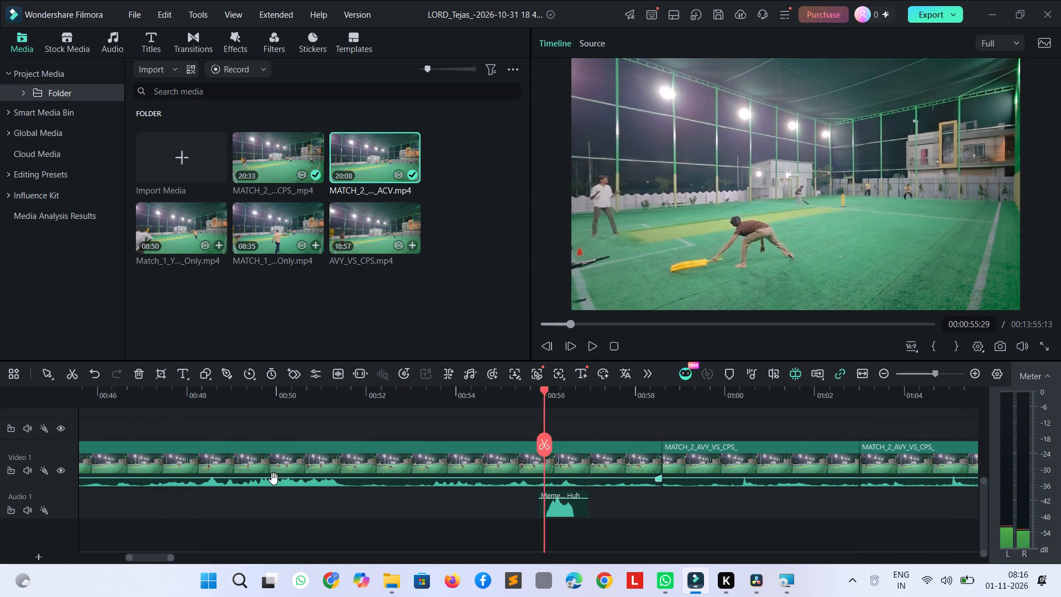
{"action": "key", "text": "shift+Right"}
{"action": "key", "text": "shift+Right"}
{"action": "key", "text": "shift+Right"}
{"action": "key", "text": "shift+Right"}
{"action": "key", "text": "shift+Right"}
{"action": "key", "text": "shift+Right"}
{"action": "key", "text": "shift+Right"}
{"action": "key", "text": "shift+Right"}
{"action": "key", "text": "shift+Right"}
{"action": "key", "text": "shift+Right"}
{"action": "key", "text": "shift+Right"}
{"action": "key", "text": "shift+Right"}
{"action": "key", "text": "shift+Right"}
{"action": "key", "text": "shift+Right"}
{"action": "key", "text": "shift+Right"}
{"action": "key", "text": "shift+Right"}
{"action": "key", "text": "shift+Right"}
{"action": "key", "text": "shift+Right"}
{"action": "key", "text": "shift+Right"}
{"action": "key", "text": "shift+Right"}
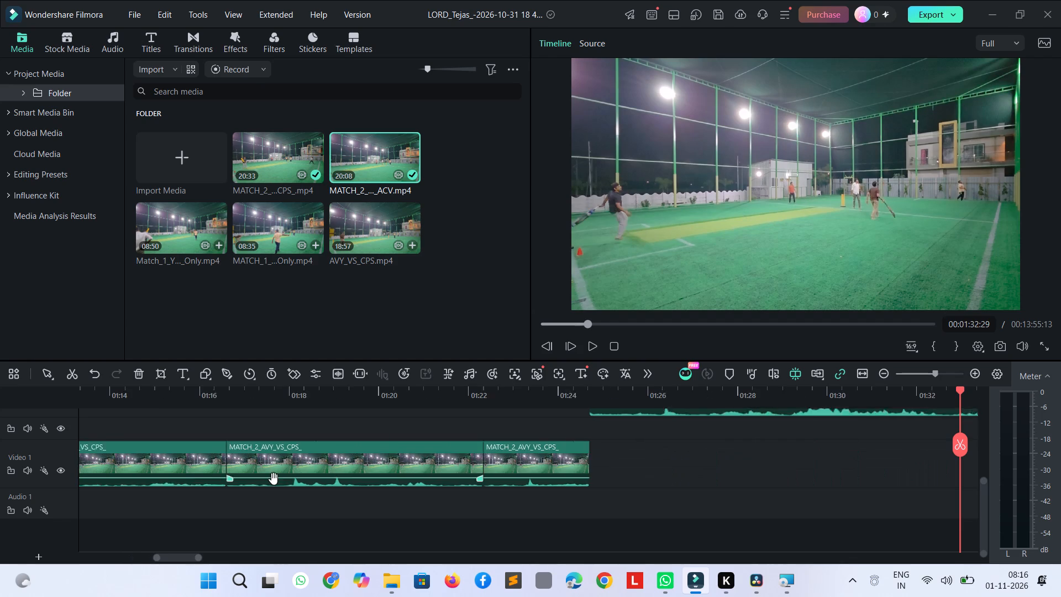
Play the MATCH_2_YPS_VS_ACV clips on the Video 3 track from about 01:41 and examine their arrangement on the timeline.
{"action": "scroll", "coordinate": [411, 460], "scroll_direction": "up", "scroll_amount": 2}
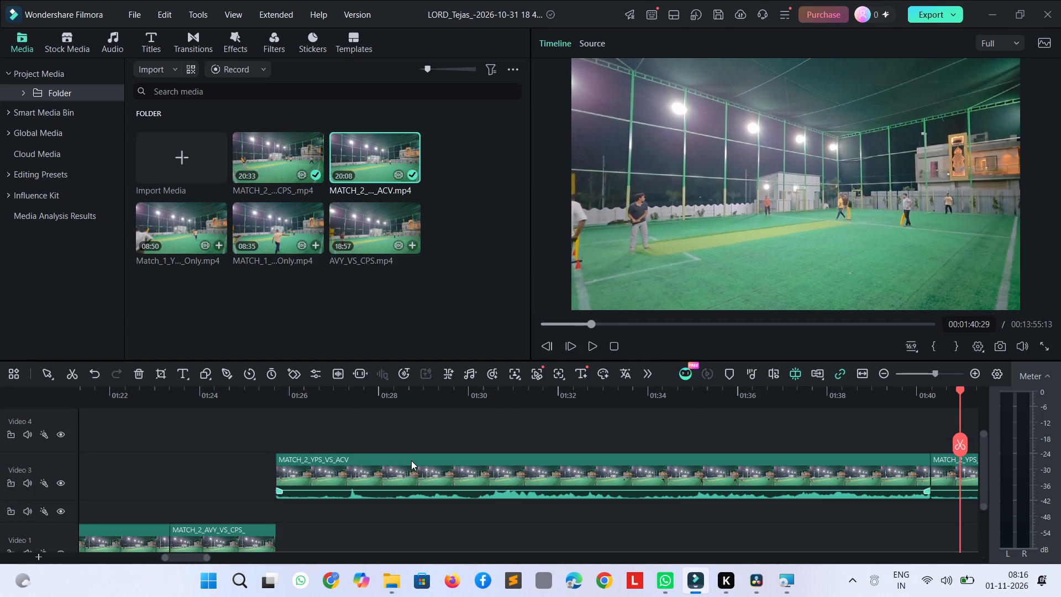
{"action": "key", "text": "shift+Right"}
{"action": "key", "text": "shift+Right"}
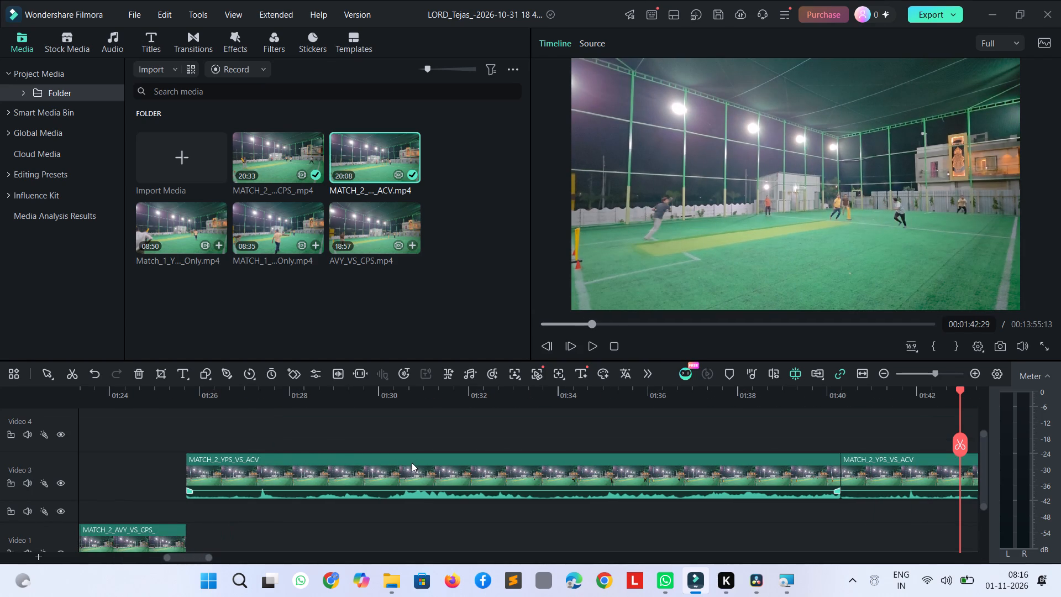
{"action": "key", "text": "shift+Left"}
{"action": "key", "text": "shift+Left"}
{"action": "key", "text": "shift+Left"}
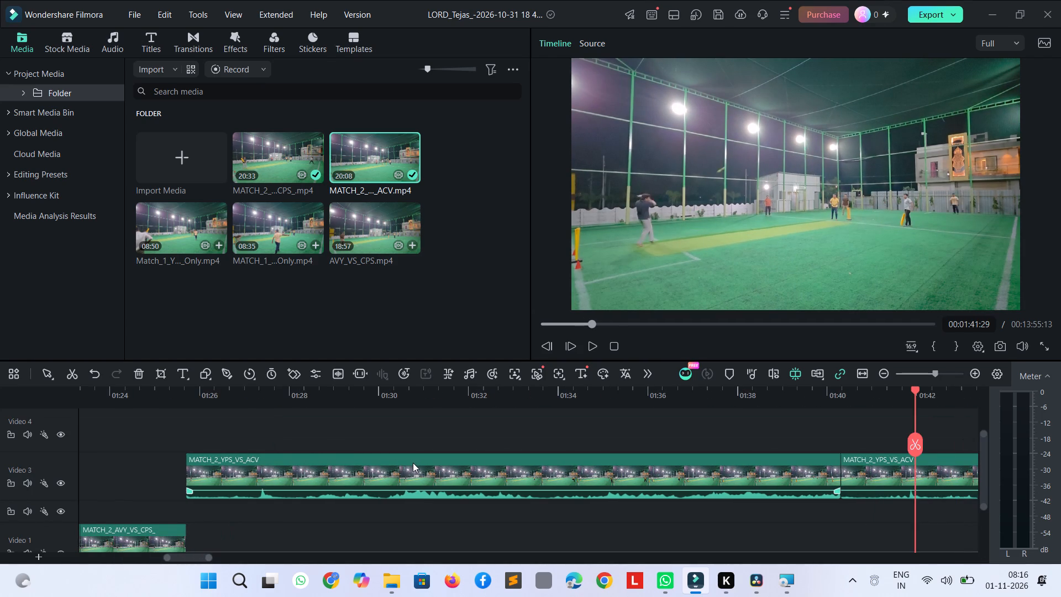
{"action": "key", "text": "shift+Left"}
{"action": "key", "text": "space"}
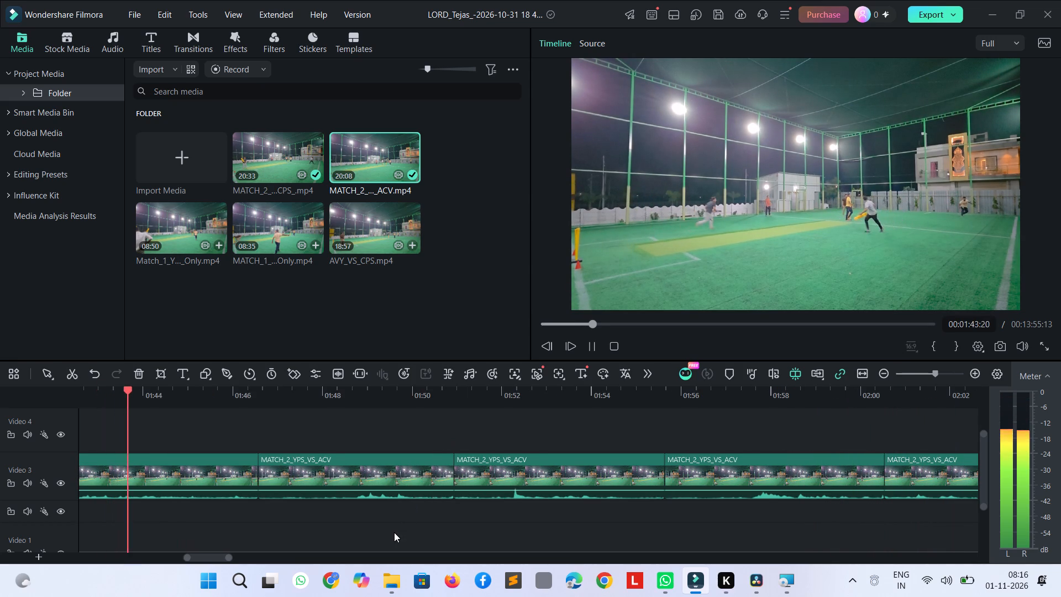
{"action": "scroll", "coordinate": [345, 520], "scroll_direction": "down", "scroll_amount": 1, "text": "ctrl"}
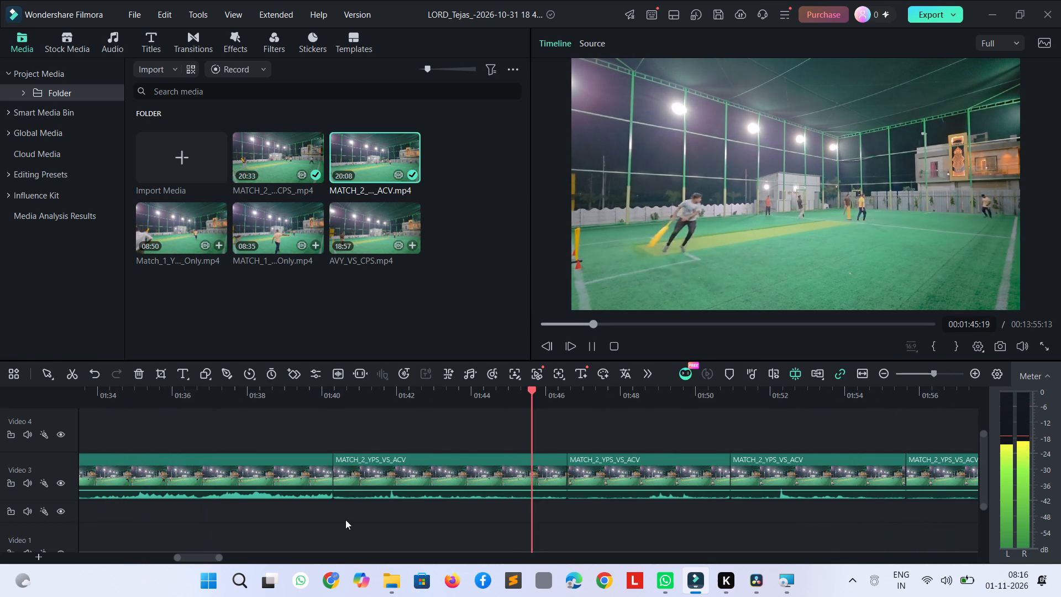
{"action": "scroll", "coordinate": [345, 519], "scroll_direction": "down", "scroll_amount": 9, "text": "ctrl"}
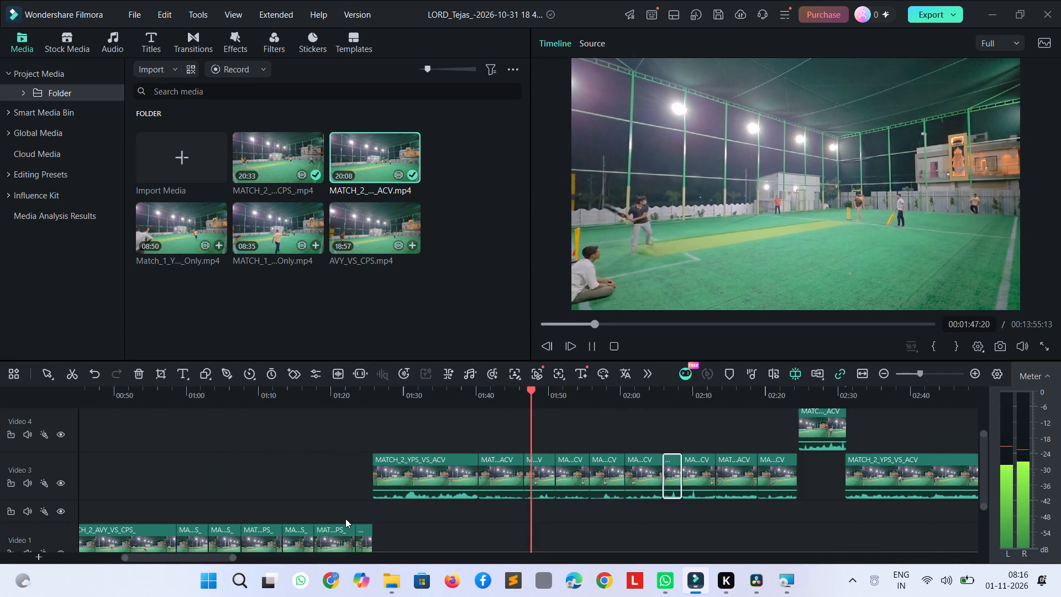
{"action": "scroll", "coordinate": [345, 519], "scroll_direction": "up", "scroll_amount": 4, "text": "ctrl"}
{"action": "left_click", "coordinate": [340, 474]}
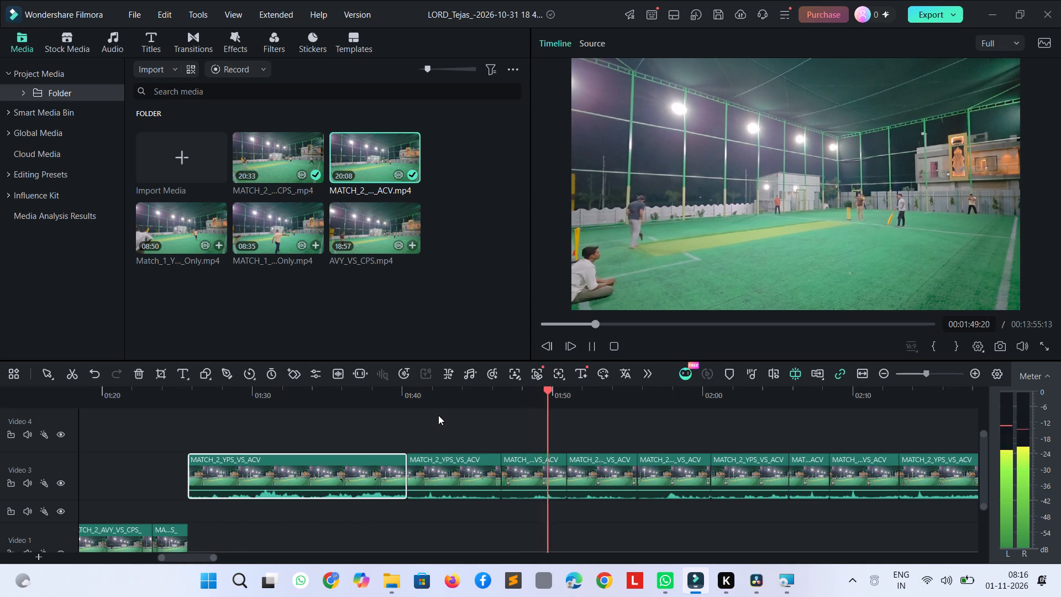
{"action": "key", "text": "space"}
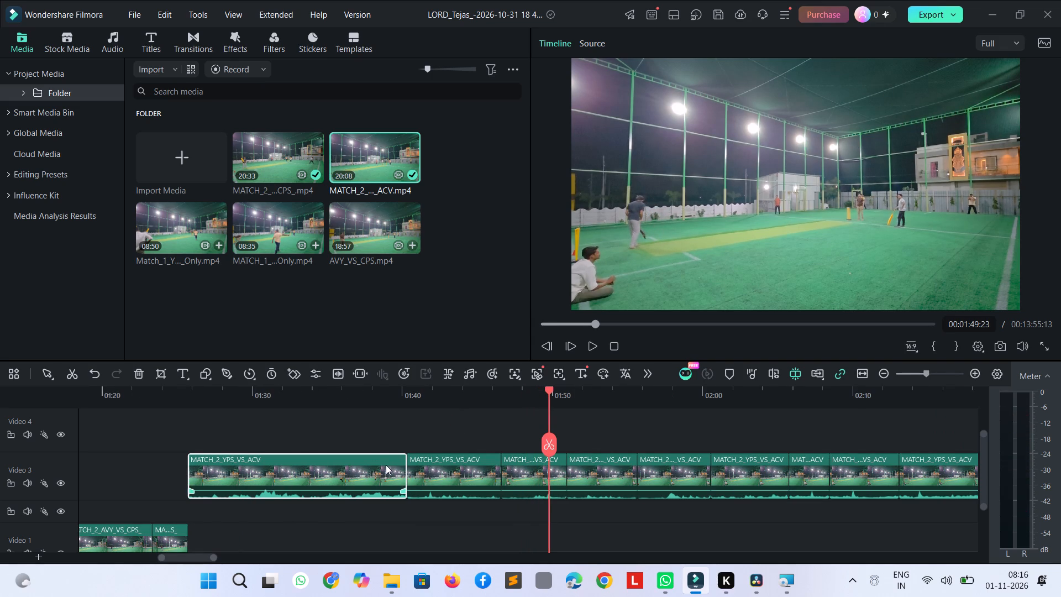
Go back through the timeline to the MATCH_2_AVY_VS_CPS clips near 01:05 and play from there.
{"action": "key", "text": "shift+Left"}
{"action": "key", "text": "shift+Left"}
{"action": "key", "text": "shift+Left"}
{"action": "key", "text": "shift+Left"}
{"action": "key", "text": "shift+Left"}
{"action": "key", "text": "shift+Left"}
{"action": "key", "text": "shift+Left"}
{"action": "key", "text": "shift+Left"}
{"action": "key", "text": "shift+Left"}
{"action": "key", "text": "shift+Left"}
{"action": "key", "text": "shift+Left"}
{"action": "key", "text": "shift+Left"}
{"action": "key", "text": "shift+Left"}
{"action": "key", "text": "shift+Left"}
{"action": "key", "text": "shift+Left"}
{"action": "key", "text": "shift+Left"}
{"action": "key", "text": "shift+Left"}
{"action": "key", "text": "shift+Left"}
{"action": "key", "text": "shift+Left"}
{"action": "key", "text": "shift+Left"}
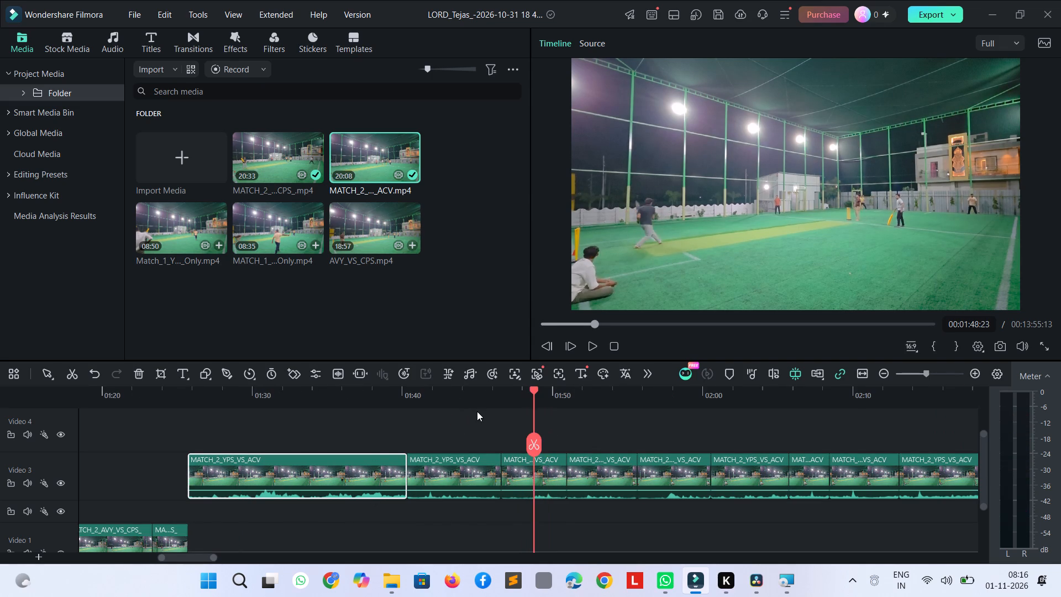
{"action": "key", "text": "shift+Left"}
{"action": "key", "text": "shift+Left"}
{"action": "key", "text": "shift+Left"}
{"action": "key", "text": "shift+Left"}
{"action": "key", "text": "shift+Left"}
{"action": "key", "text": "shift+Left"}
{"action": "key", "text": "shift+Left"}
{"action": "key", "text": "shift+Left"}
{"action": "key", "text": "shift+Left"}
{"action": "key", "text": "shift+Left"}
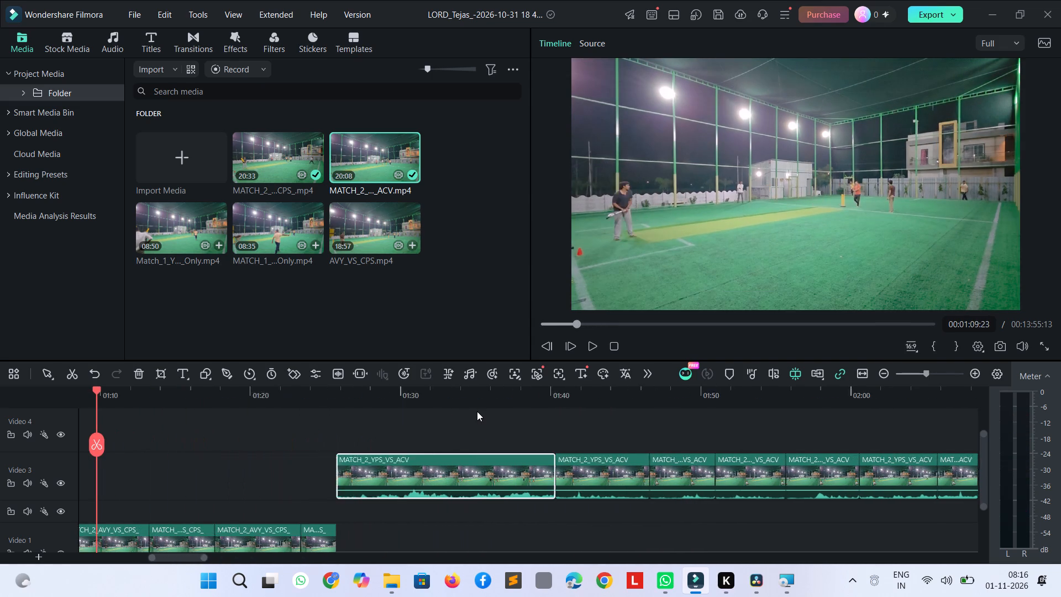
{"action": "key", "text": "space"}
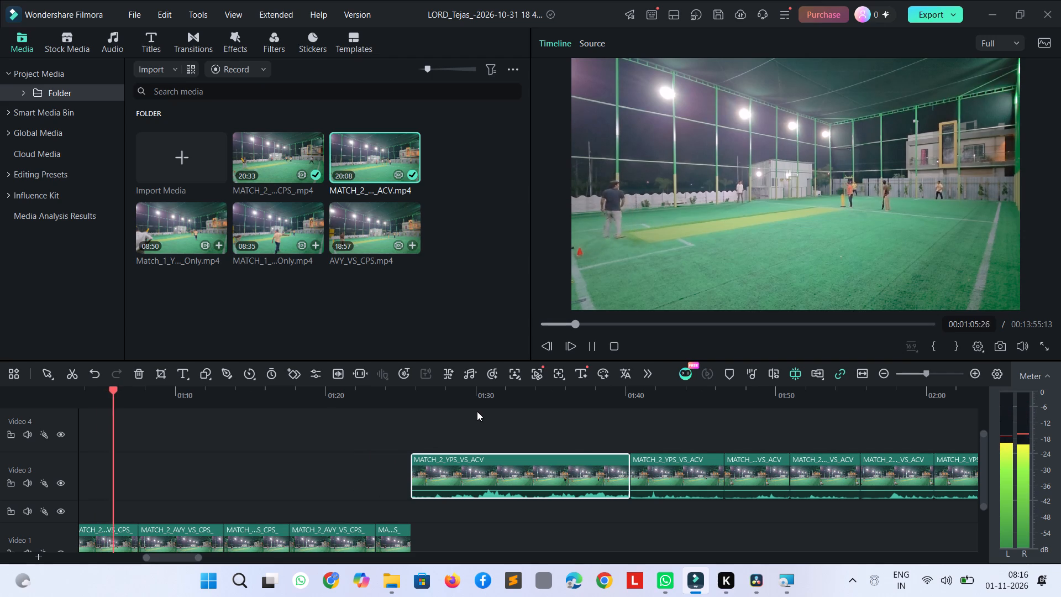
Skim past the end of the MATCH_2_AVY_VS_CPS clips and play the first MATCH_2_YPS_VS_ACV clip around 01:29.
{"action": "key", "text": "shift+Right"}
{"action": "key", "text": "shift+Right"}
{"action": "key", "text": "shift+Right"}
{"action": "key", "text": "shift+Right"}
{"action": "key", "text": "shift+Right"}
{"action": "key", "text": "shift+Right"}
{"action": "key", "text": "shift+Right"}
{"action": "key", "text": "shift+Right"}
{"action": "key", "text": "shift+Right"}
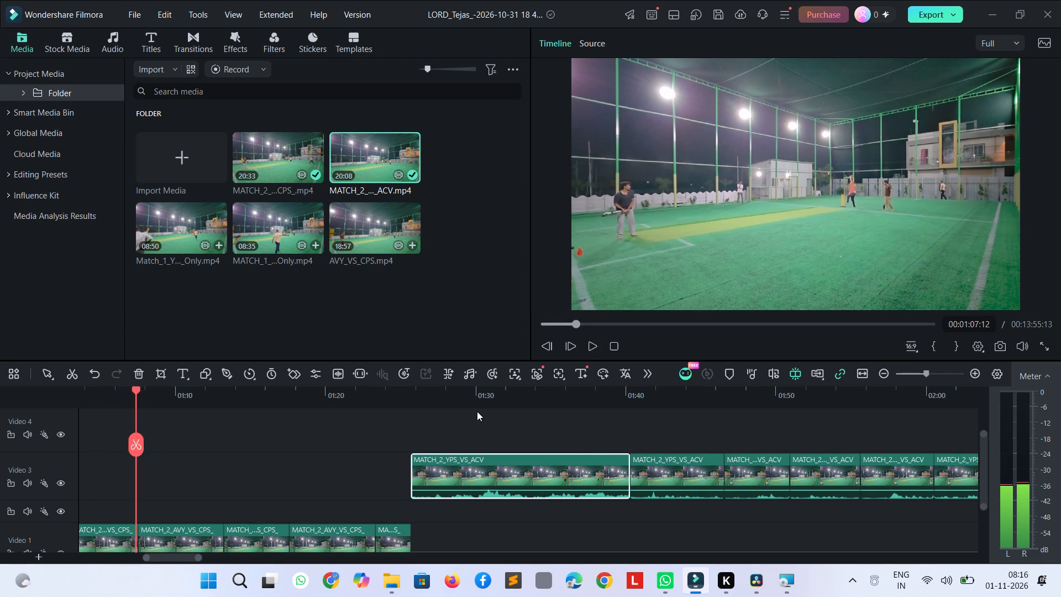
{"action": "key", "text": "shift+Right"}
{"action": "key", "text": "shift+Right"}
{"action": "key", "text": "shift+Right"}
{"action": "key", "text": "shift+Right"}
{"action": "key", "text": "shift+Right"}
{"action": "key", "text": "shift+Right"}
{"action": "key", "text": "shift+Right"}
{"action": "key", "text": "shift+Right"}
{"action": "key", "text": "shift+Right"}
{"action": "key", "text": "shift+Right"}
{"action": "key", "text": "space"}
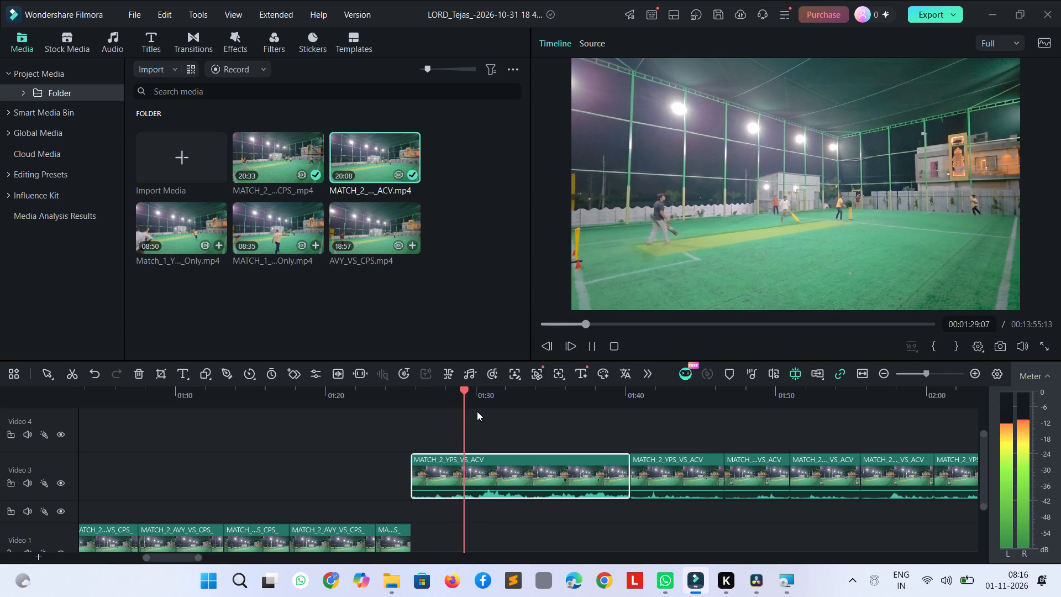
Skim forward through the MATCH_2_YPS_VS_ACV clips on the Video 3 track to about 02:08.
{"action": "right_click_drag", "start_coordinate": [477, 411], "coordinate": [477, 415]}
{"action": "key", "text": "shift+Right"}
{"action": "key", "text": "shift+Right"}
{"action": "key", "text": "shift+Right"}
{"action": "key", "text": "shift+Right"}
{"action": "key", "text": "shift+Right"}
{"action": "key", "text": "shift+Right"}
{"action": "key", "text": "shift+Right"}
{"action": "key", "text": "shift+Right"}
{"action": "key", "text": "shift+Right"}
{"action": "key", "text": "shift+Right"}
{"action": "key", "text": "shift+Right"}
{"action": "key", "text": "shift+Right"}
{"action": "key", "text": "shift+Right"}
{"action": "key", "text": "shift+Right"}
{"action": "key", "text": "shift+Right"}
{"action": "key", "text": "shift+Right"}
{"action": "key", "text": "shift+Right"}
{"action": "key", "text": "shift+Right"}
{"action": "key", "text": "shift+Right"}
{"action": "key", "text": "shift+Right"}
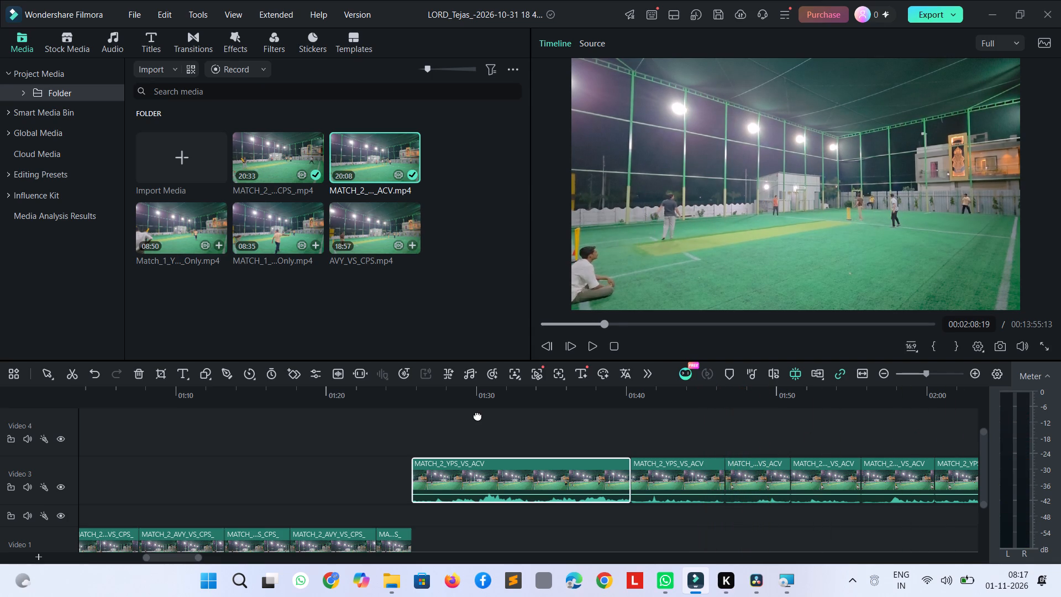
{"action": "right_click_drag", "start_coordinate": [477, 415], "coordinate": [0, 596]}
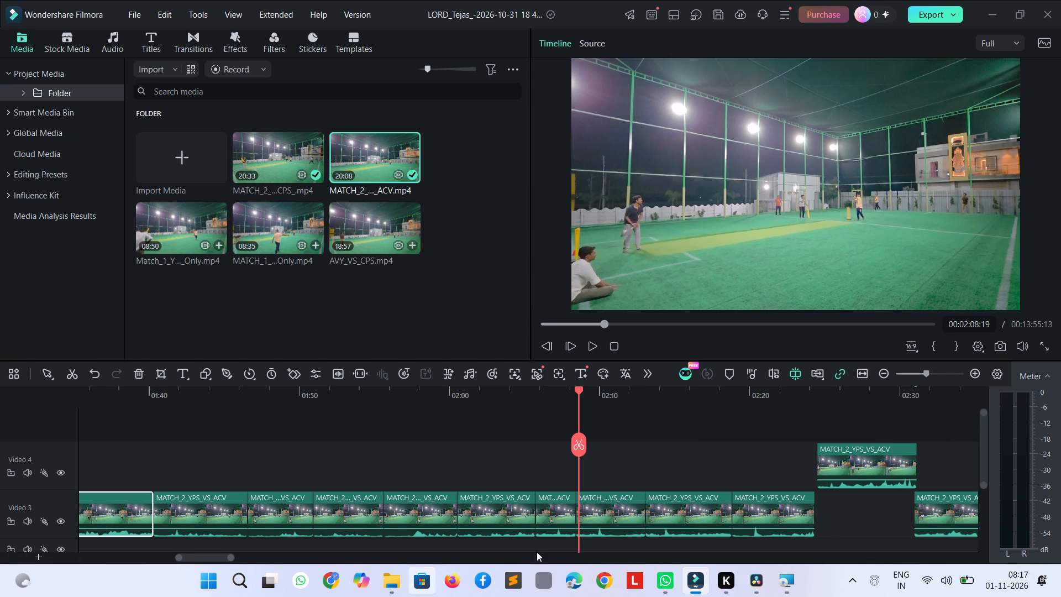
Play and skim the MATCH_2_YPS_VS_ACV clips from about 02:08 to the start of the Video 4 clip near 02:26.
{"action": "left_click_drag", "start_coordinate": [213, 555], "coordinate": [235, 557]}
{"action": "key", "text": "space"}
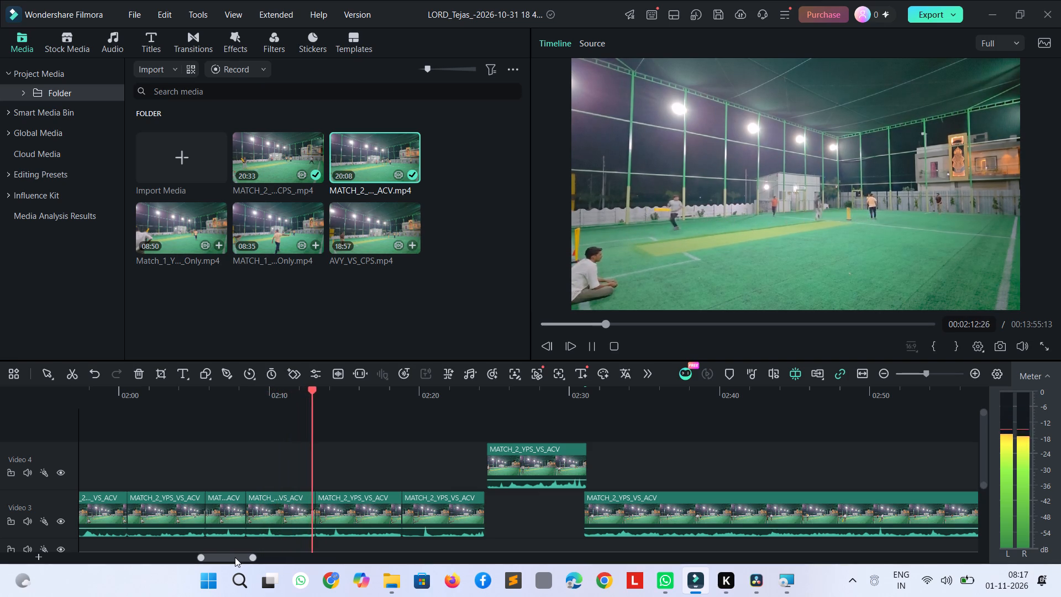
{"action": "key", "text": "shift+Right"}
{"action": "key", "text": "shift+Right"}
{"action": "key", "text": "shift+Right"}
{"action": "key", "text": "shift+Right"}
{"action": "key", "text": "shift+Right"}
{"action": "key", "text": "shift+Right"}
{"action": "key", "text": "shift+Right"}
{"action": "key", "text": "shift+Right"}
{"action": "key", "text": "shift+Right"}
{"action": "key", "text": "shift+Right"}
{"action": "key", "text": "shift+Right"}
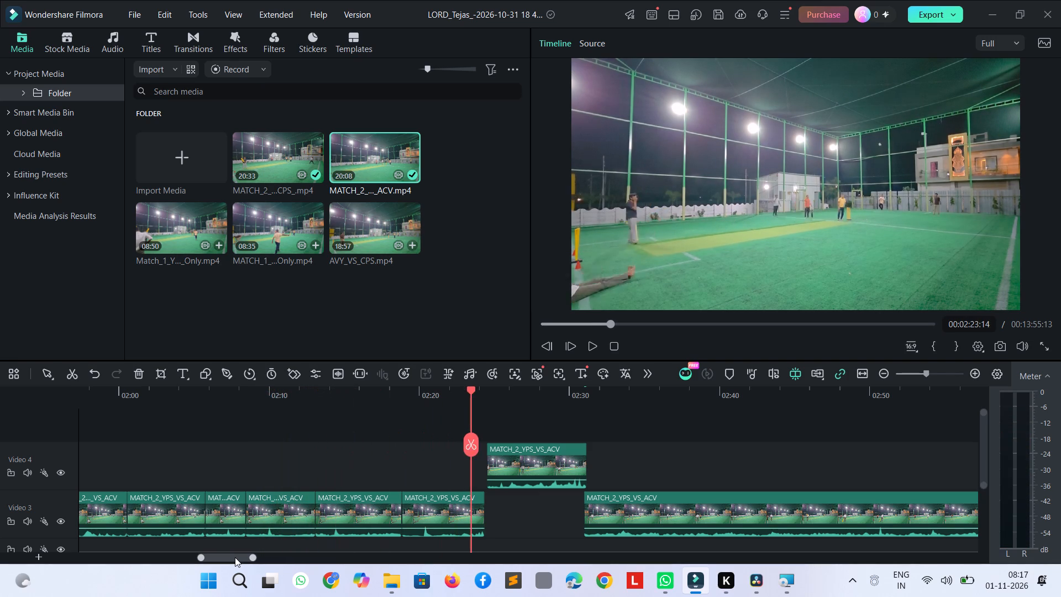
{"action": "key", "text": "shift+Right"}
{"action": "key", "text": "space"}
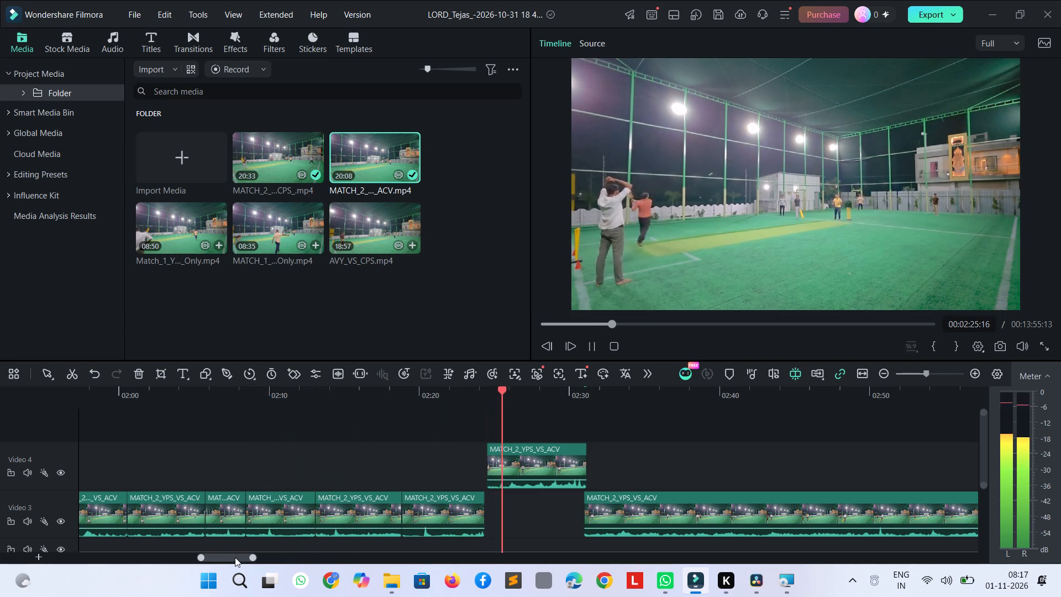
{"action": "key", "text": "space"}
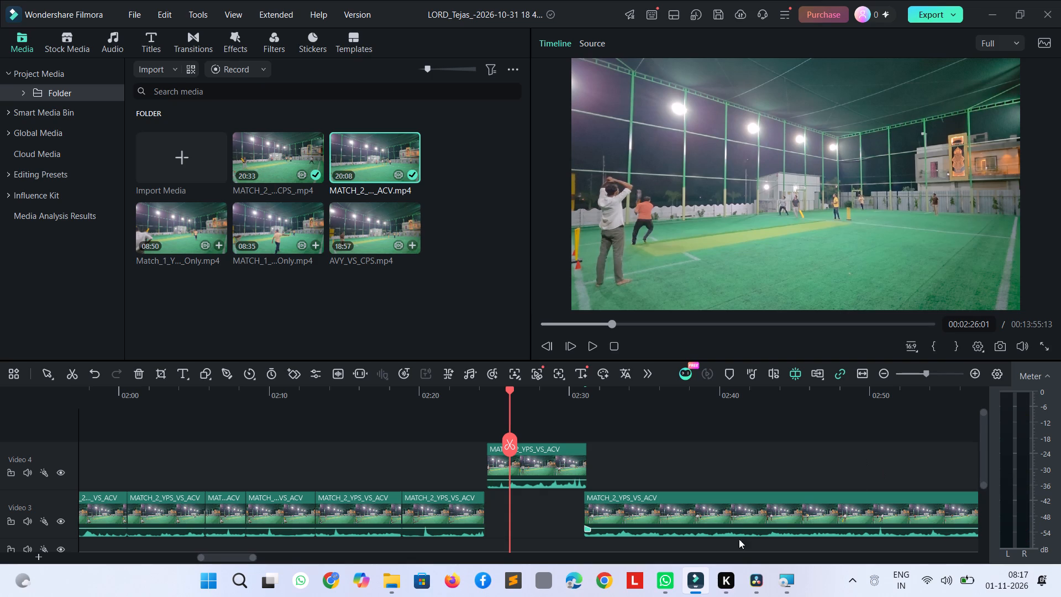
Play across the end of the Video 4 clip and skim the long MATCH_2_YPS_VS_ACV clip on Video 3 to about 03:41.
{"action": "left_click", "coordinate": [720, 495]}
{"action": "key", "text": "space"}
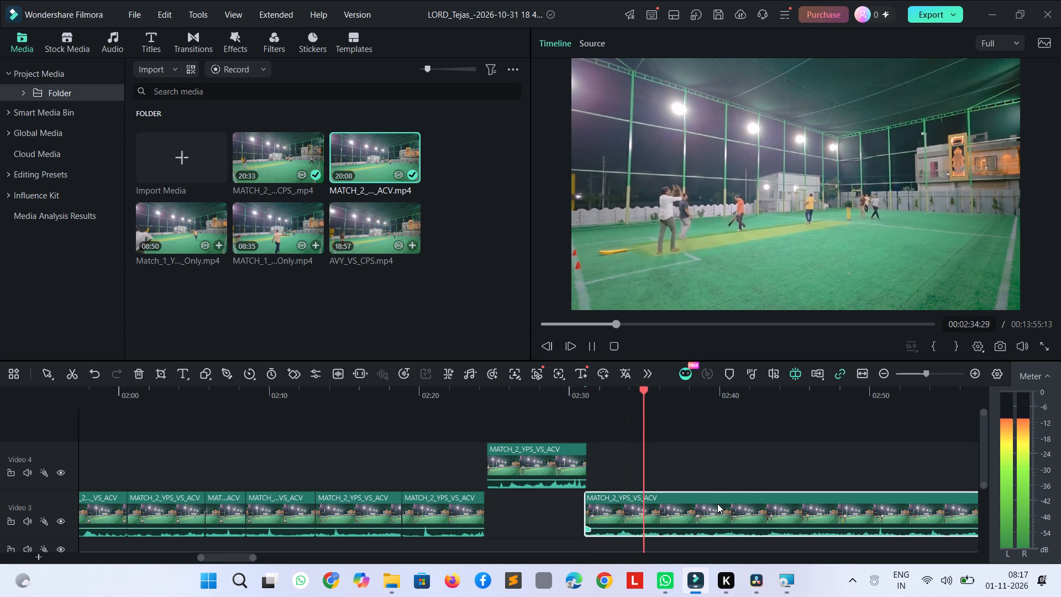
{"action": "key", "text": "space"}
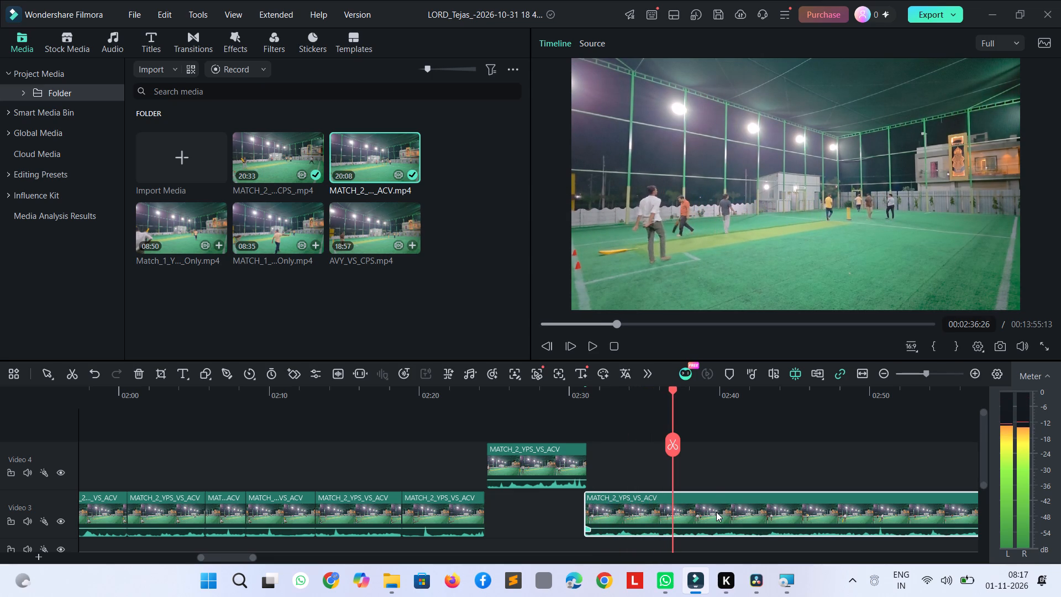
{"action": "key", "text": "shift+Right"}
{"action": "key", "text": "shift+Right"}
{"action": "key", "text": "shift+Right"}
{"action": "key", "text": "shift+Right"}
{"action": "key", "text": "shift+Right"}
{"action": "key", "text": "shift+Right"}
{"action": "key", "text": "shift+Right"}
{"action": "key", "text": "shift+Right"}
{"action": "key", "text": "shift+Right"}
{"action": "key", "text": "shift+Right"}
{"action": "key", "text": "shift+Right"}
{"action": "key", "text": "shift+Right"}
{"action": "key", "text": "shift+Right"}
{"action": "key", "text": "shift+Right"}
{"action": "key", "text": "shift+Right"}
{"action": "key", "text": "shift+Right"}
{"action": "key", "text": "shift+Right"}
{"action": "key", "text": "shift+Right"}
{"action": "key", "text": "shift+Right"}
{"action": "key", "text": "shift+Right"}
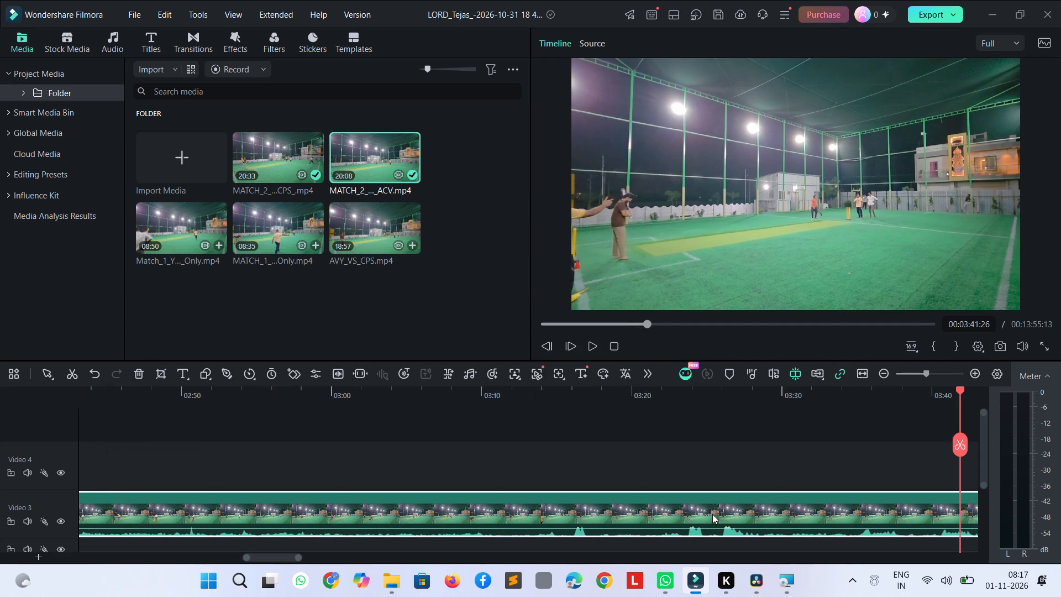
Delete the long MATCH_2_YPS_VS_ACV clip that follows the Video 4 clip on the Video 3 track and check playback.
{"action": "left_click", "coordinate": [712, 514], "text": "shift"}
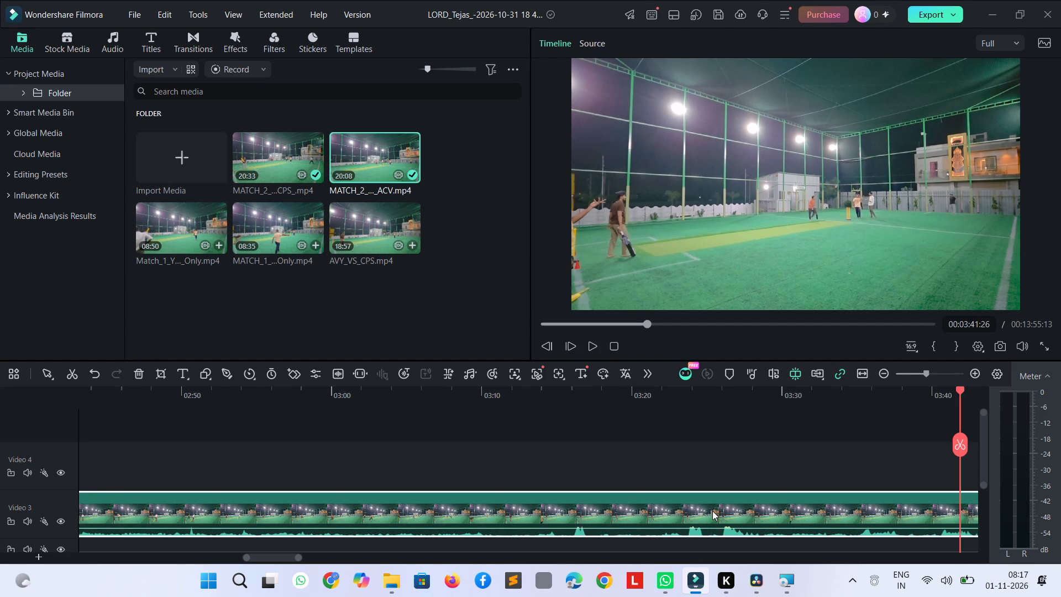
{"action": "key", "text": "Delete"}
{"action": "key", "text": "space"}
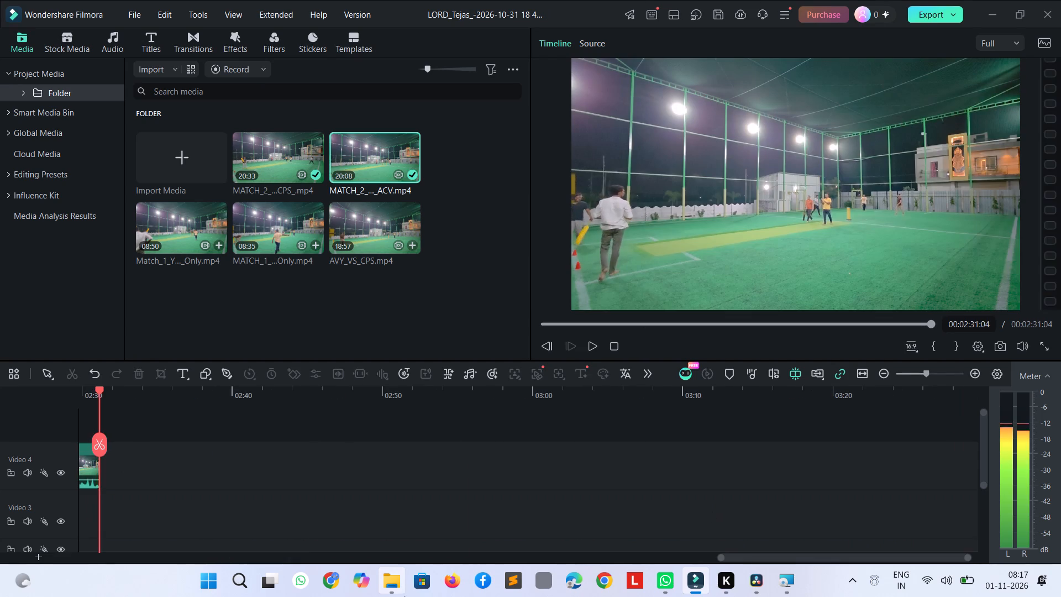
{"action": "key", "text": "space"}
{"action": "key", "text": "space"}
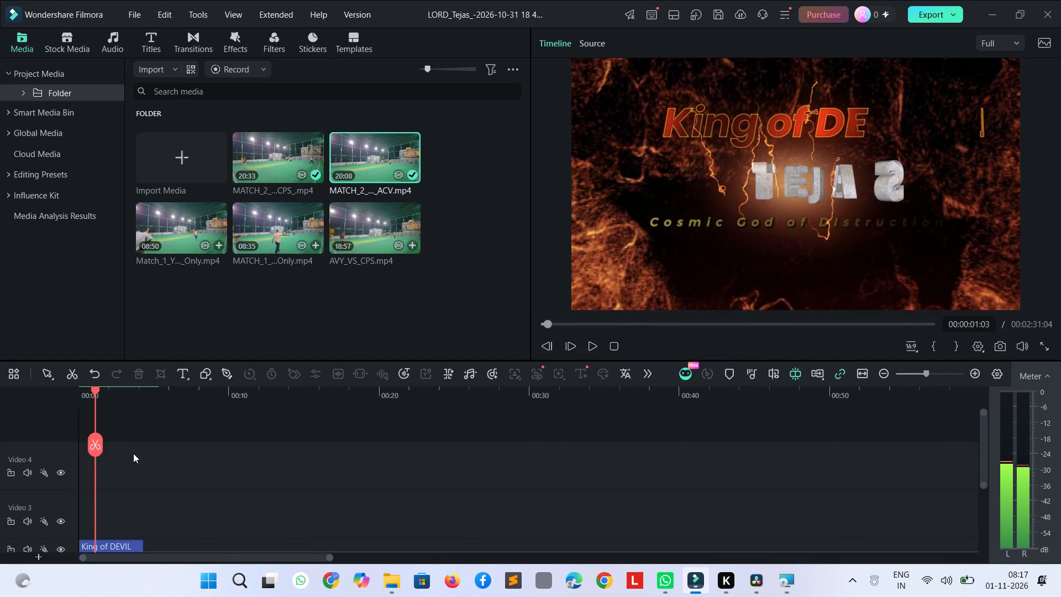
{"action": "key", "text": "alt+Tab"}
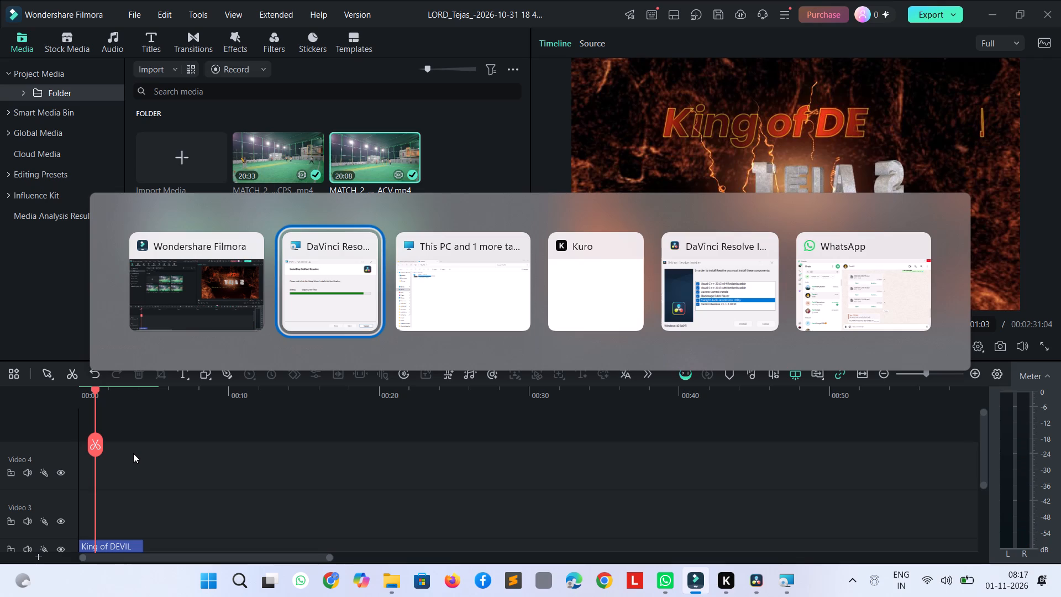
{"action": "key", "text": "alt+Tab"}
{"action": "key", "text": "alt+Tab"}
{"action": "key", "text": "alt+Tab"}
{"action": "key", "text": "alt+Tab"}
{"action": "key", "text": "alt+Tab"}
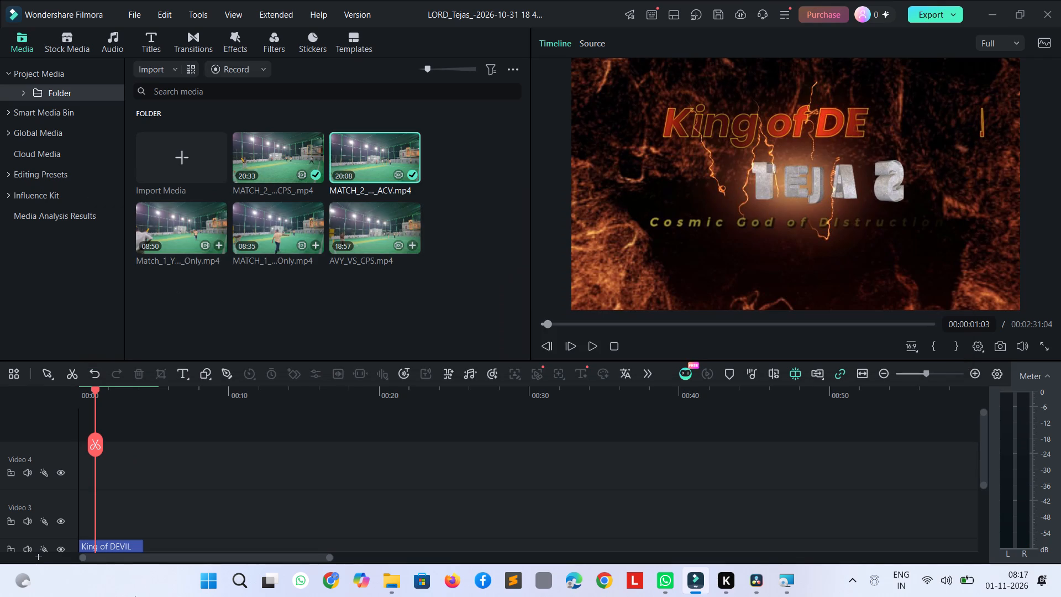
Examine the whole timeline from the King of DEVIL title to the last MATCH_2_YPS_VS_ACV clip on the Video 4 track.
{"action": "left_click", "coordinate": [170, 552]}
{"action": "left_click_drag", "start_coordinate": [170, 557], "coordinate": [136, 559]}
{"action": "left_click_drag", "start_coordinate": [136, 559], "coordinate": [229, 552]}
{"action": "scroll", "coordinate": [204, 480], "scroll_direction": "down", "scroll_amount": 4}
{"action": "scroll", "coordinate": [209, 530], "scroll_direction": "up", "scroll_amount": 2}
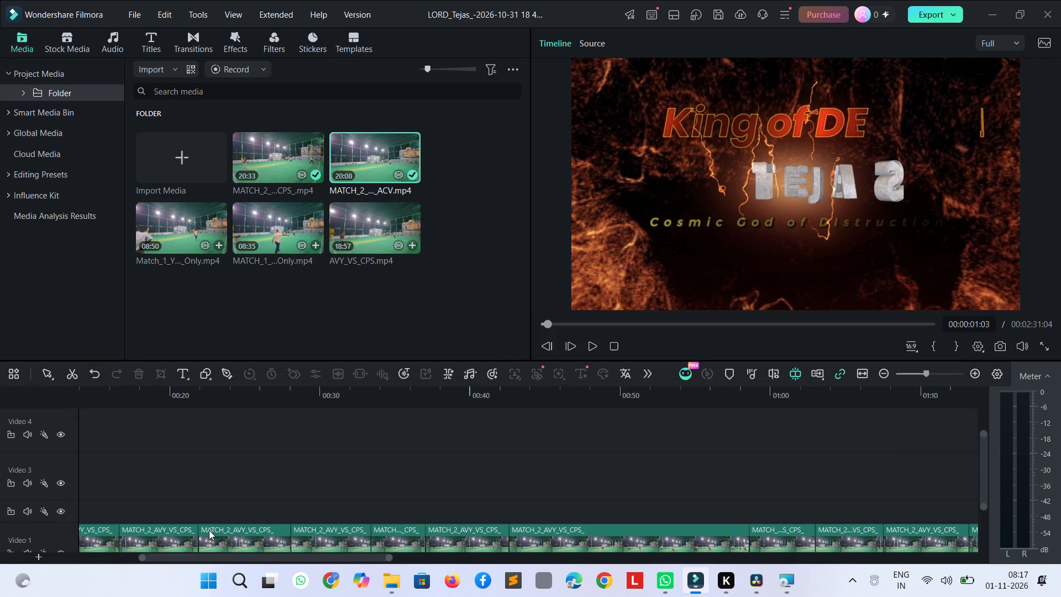
{"action": "scroll", "coordinate": [209, 530], "scroll_direction": "up", "scroll_amount": 2}
{"action": "scroll", "coordinate": [218, 518], "scroll_direction": "down", "scroll_amount": 1}
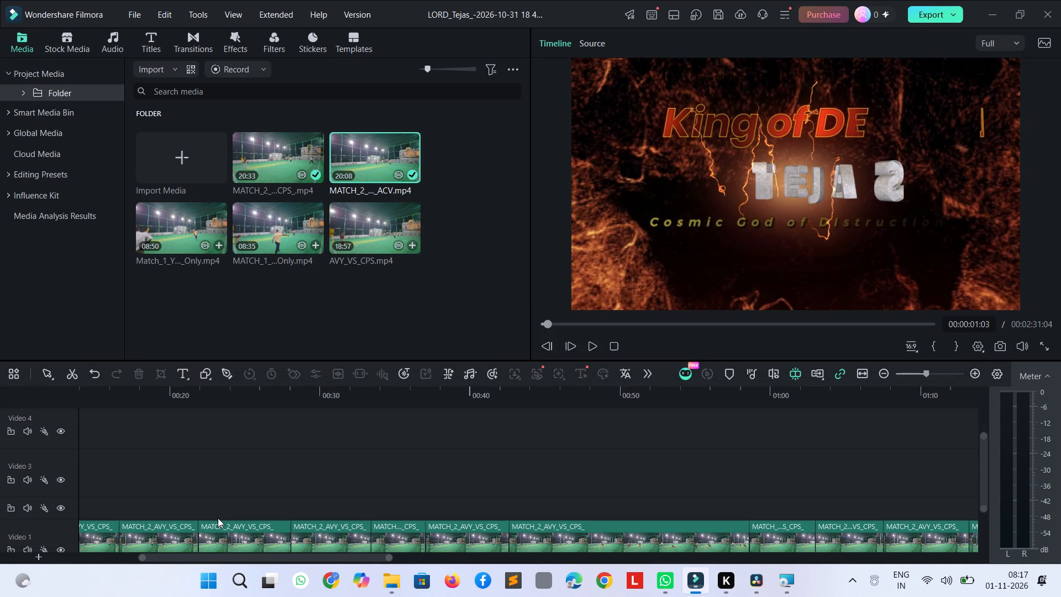
{"action": "left_click_drag", "start_coordinate": [216, 556], "coordinate": [91, 566]}
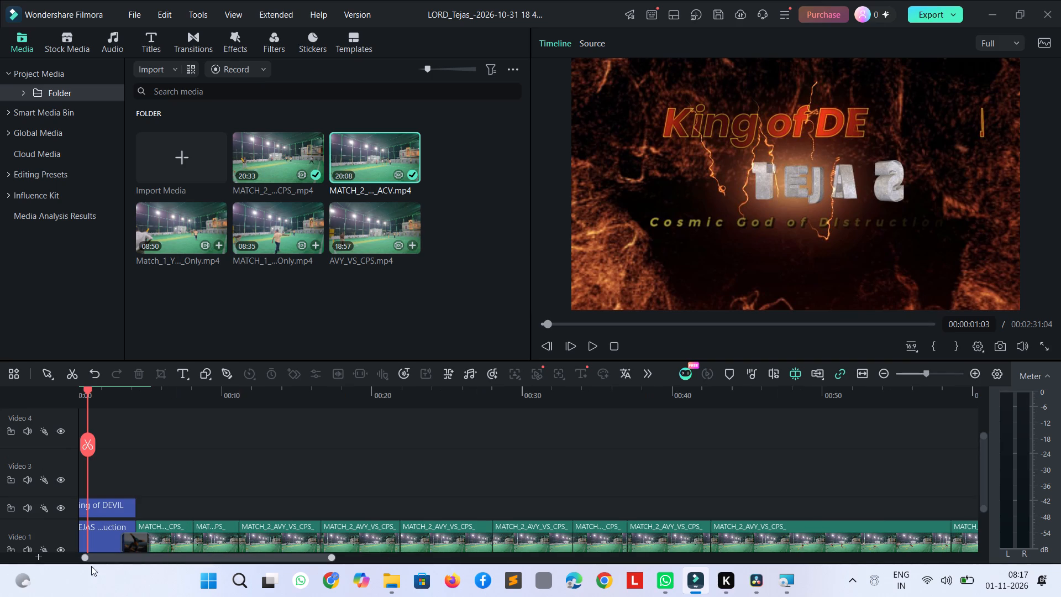
{"action": "left_click_drag", "start_coordinate": [91, 566], "coordinate": [51, 567]}
{"action": "left_click", "coordinate": [115, 430]}
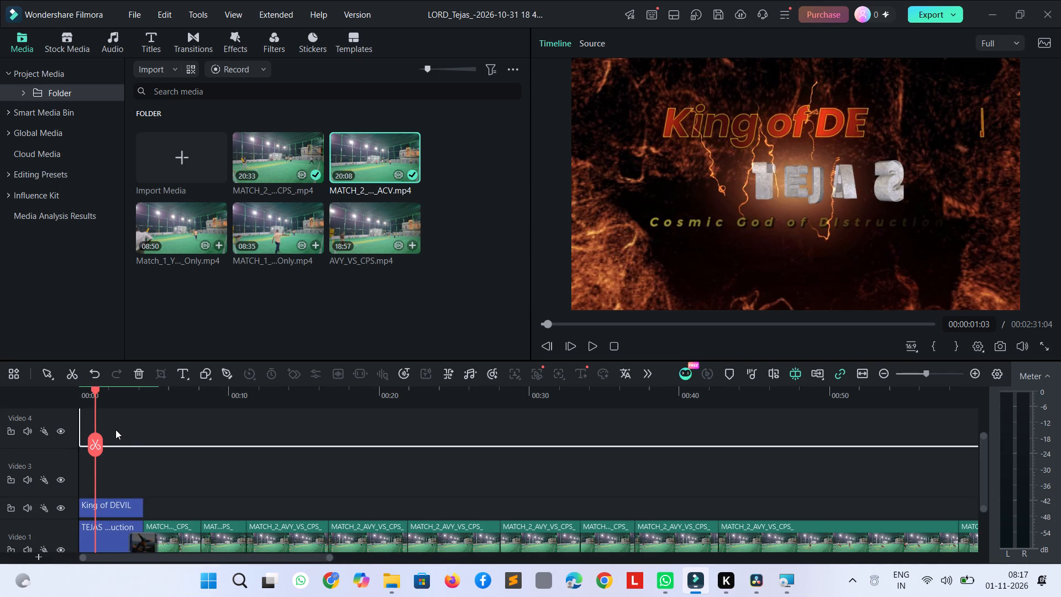
{"action": "left_click_drag", "start_coordinate": [268, 558], "coordinate": [346, 566]}
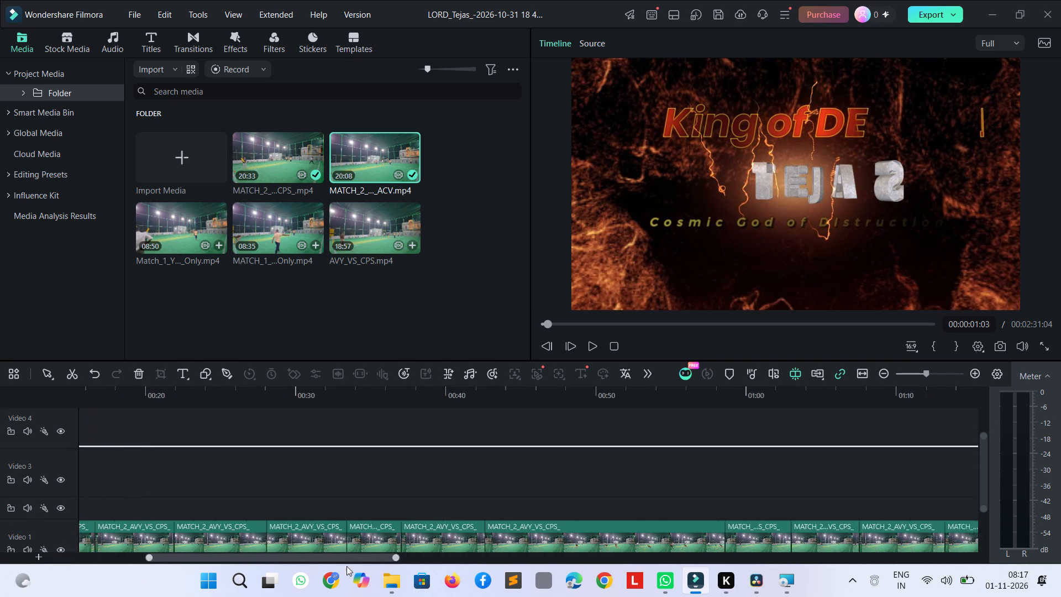
{"action": "left_click_drag", "start_coordinate": [346, 566], "coordinate": [760, 568]}
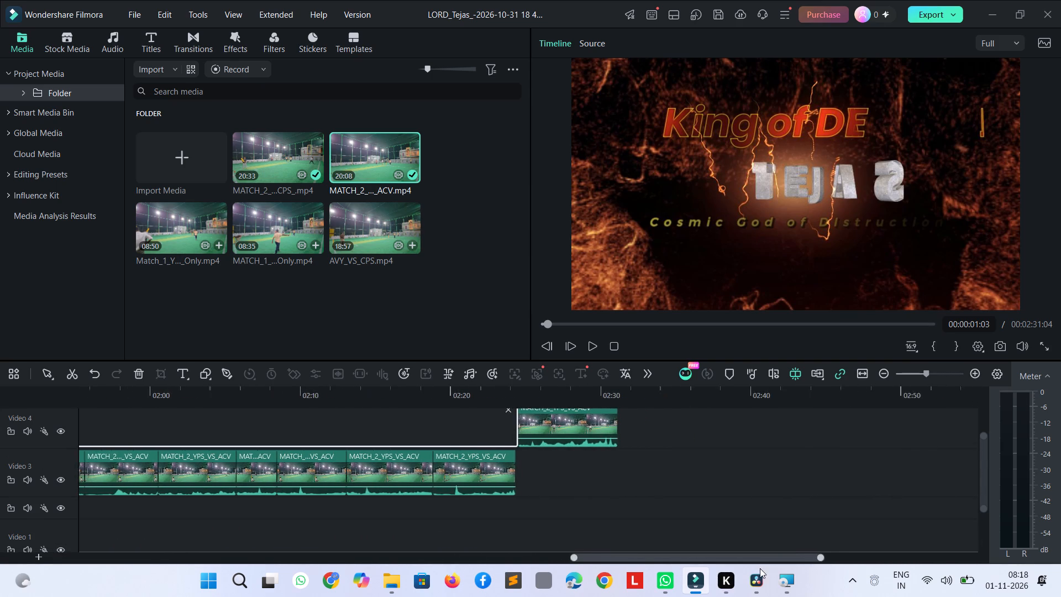
{"action": "left_click_drag", "start_coordinate": [760, 568], "coordinate": [806, 565]}
{"action": "scroll", "coordinate": [572, 442], "scroll_direction": "up", "scroll_amount": 2}
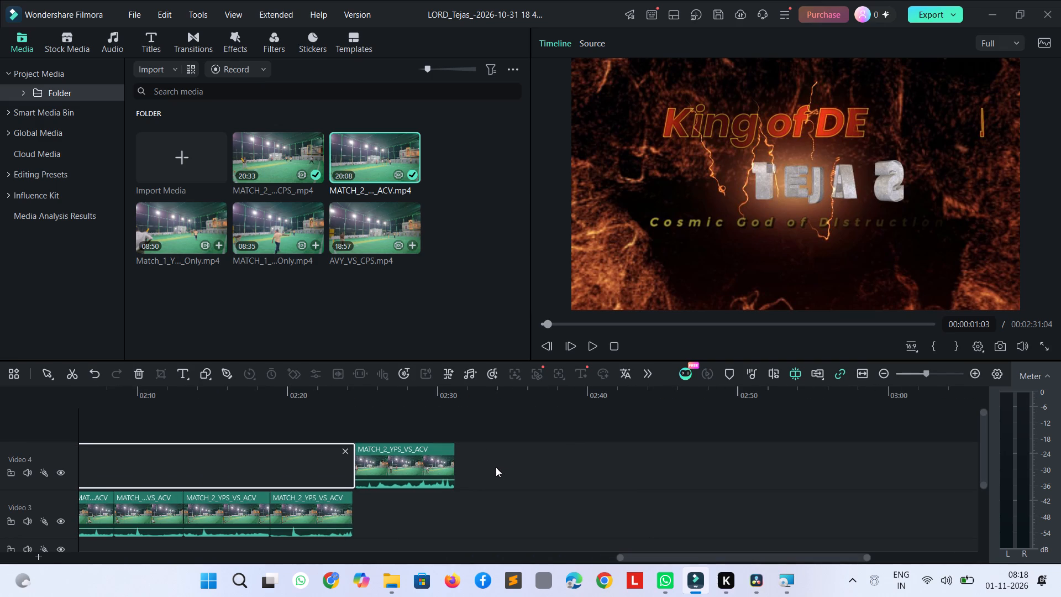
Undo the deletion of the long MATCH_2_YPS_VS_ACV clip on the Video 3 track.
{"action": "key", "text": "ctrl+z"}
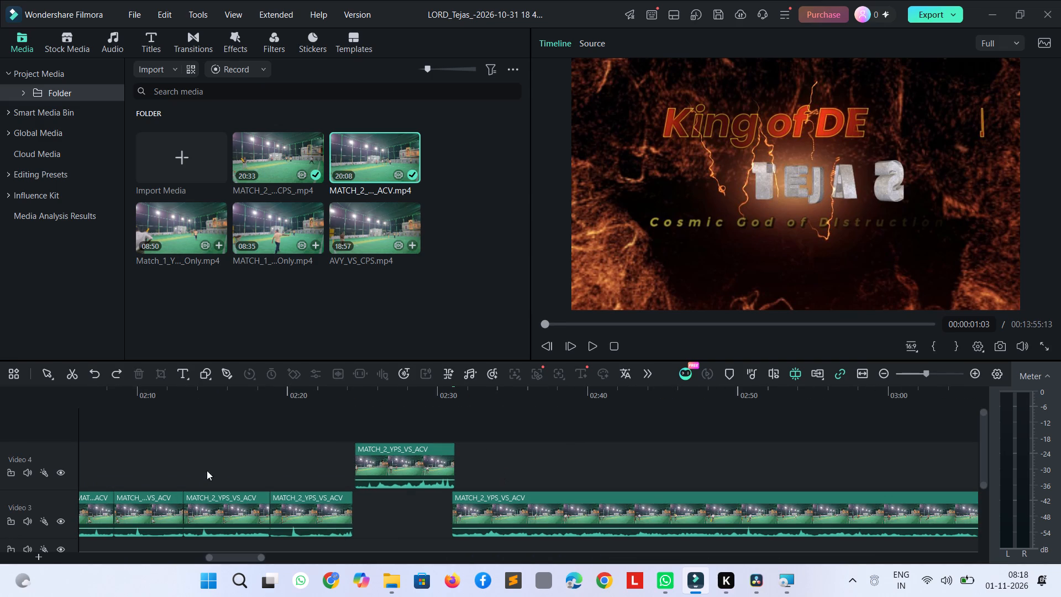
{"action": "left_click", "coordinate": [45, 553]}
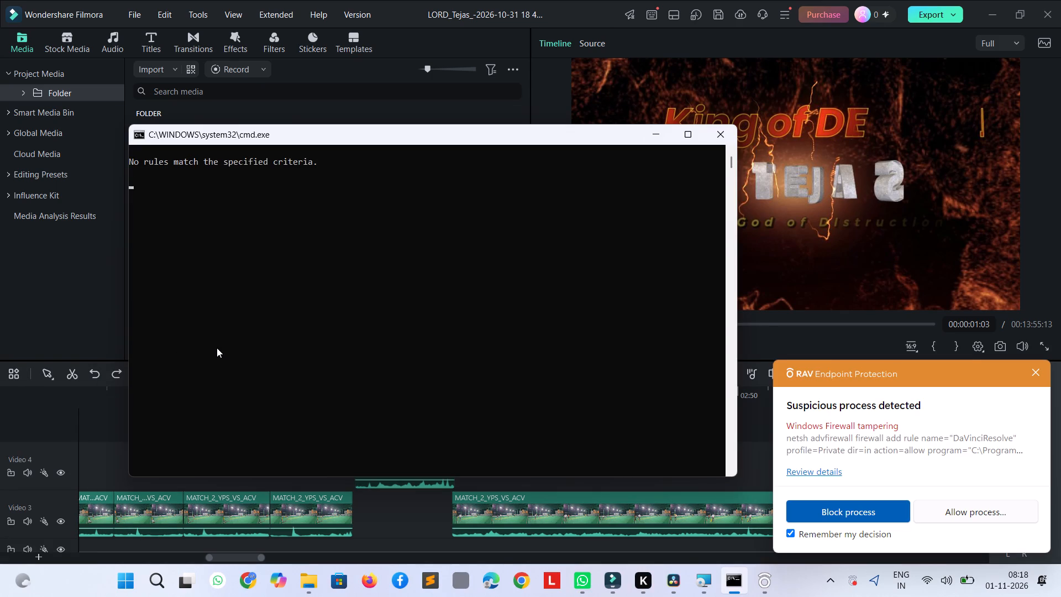
Leave the command window and launch Google Chrome to its profile chooser.
{"action": "key", "text": "Tab"}
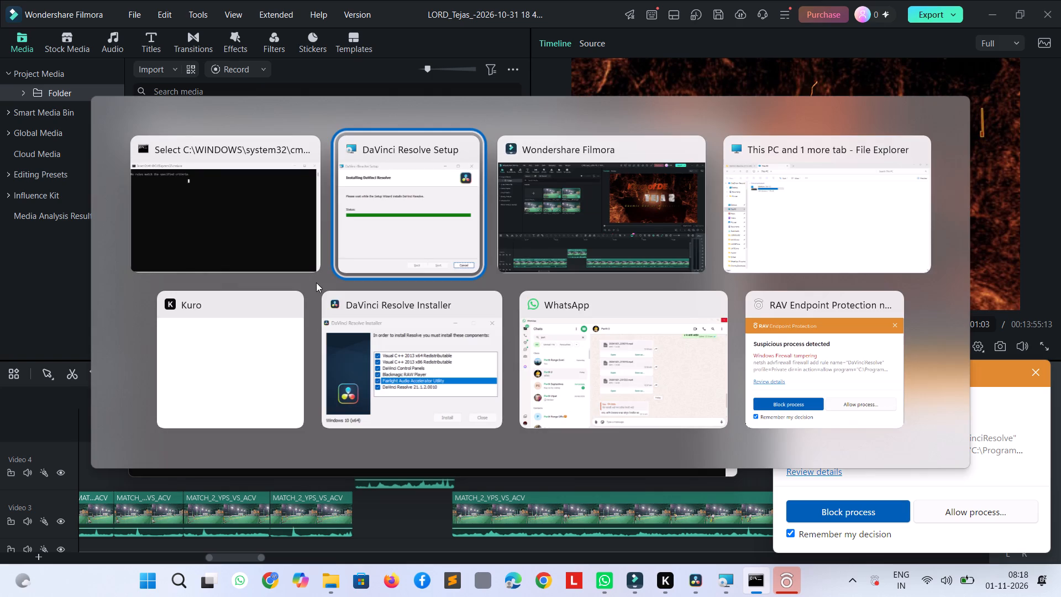
{"action": "key", "text": "alt+Tab"}
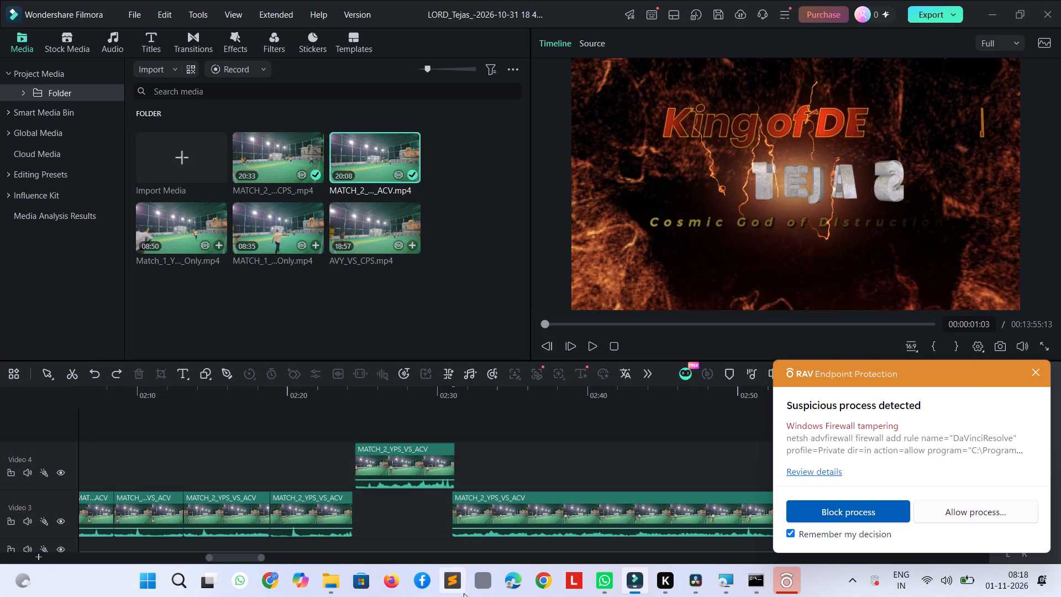
{"action": "left_click", "coordinate": [558, 576]}
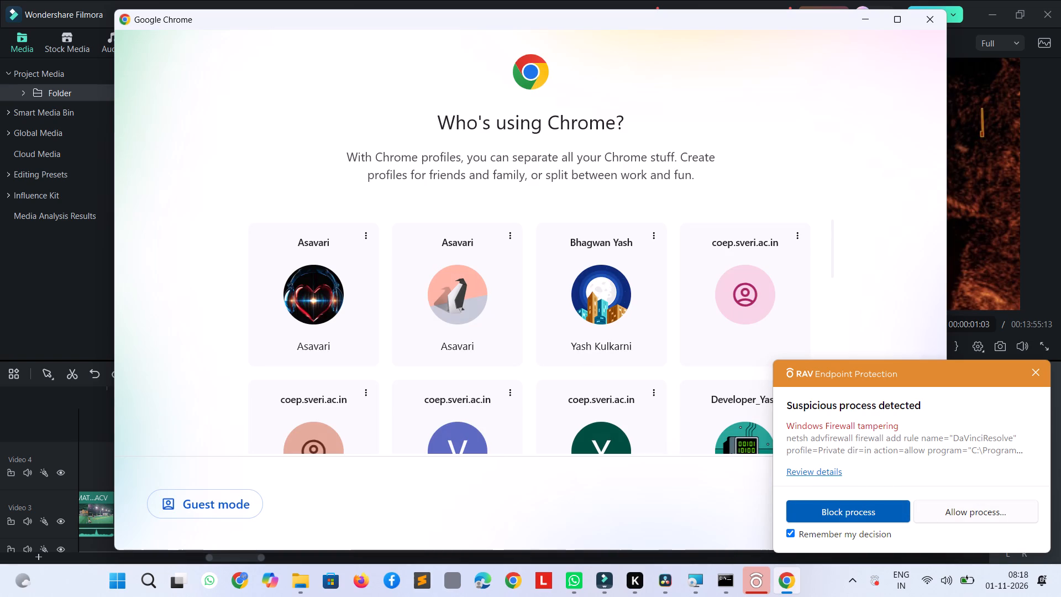
{"action": "scroll", "coordinate": [811, 454], "scroll_direction": "down", "scroll_amount": 2}
Review the details of the Windows Firewall tampering alert in RAV Endpoint Protection, capture a screenshot, and minimize that window.
{"action": "left_click", "coordinate": [841, 473]}
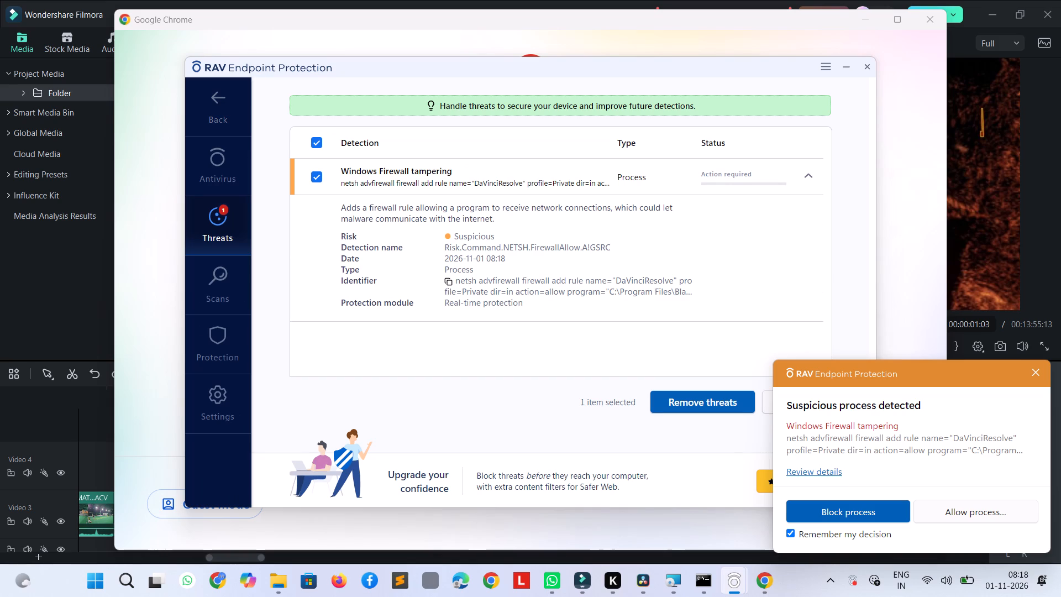
{"action": "key", "text": "super+Print"}
{"action": "left_click", "coordinate": [852, 64]}
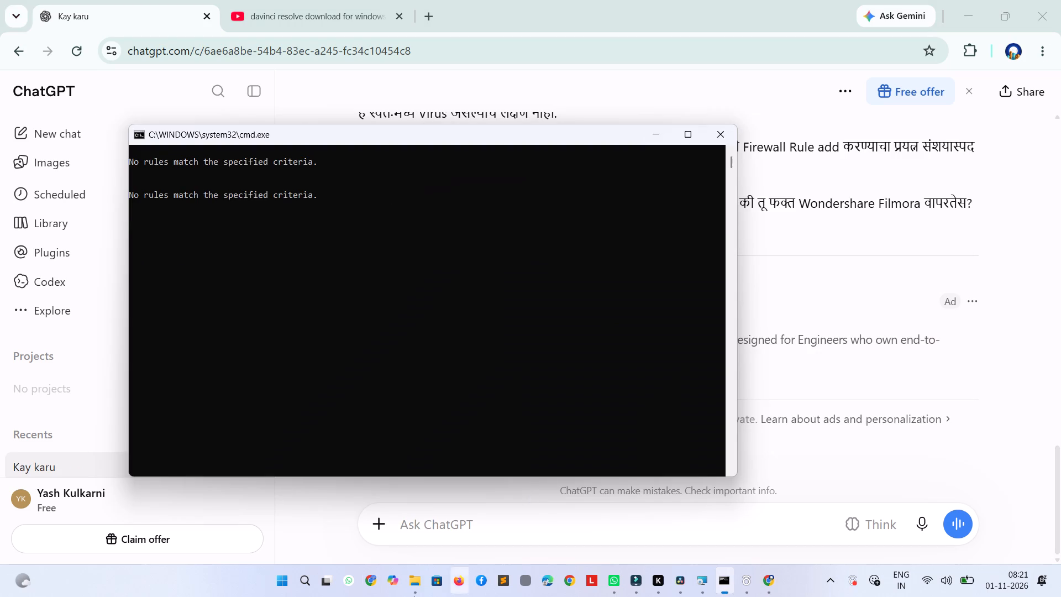
Search the computer for "da" and launch DaVinci Resolve.
{"action": "left_click_drag", "start_coordinate": [313, 581], "coordinate": [308, 583]}
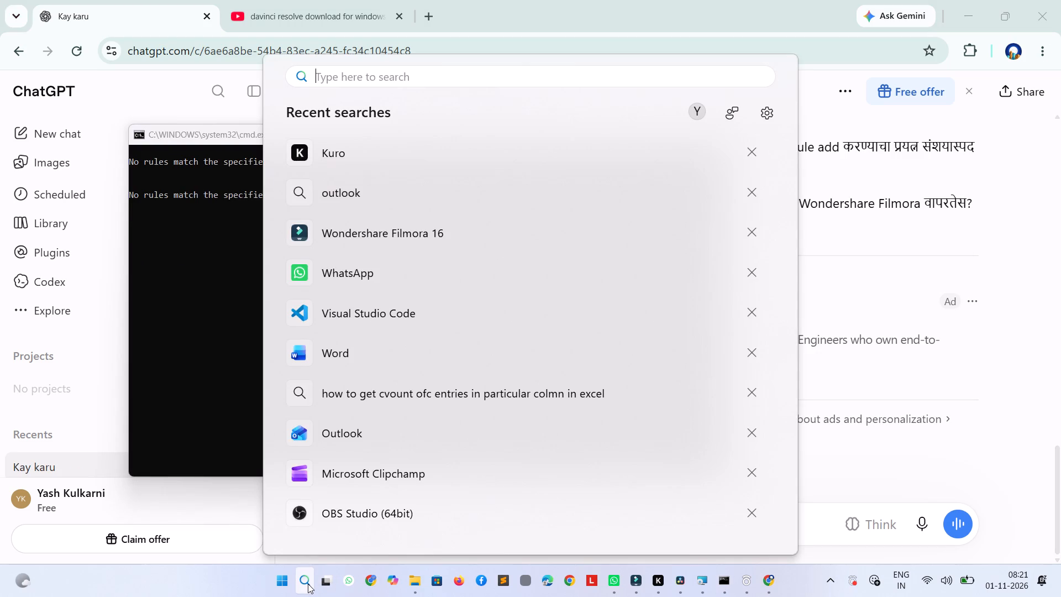
{"action": "type", "text": "da"}
{"action": "key", "text": "space"}
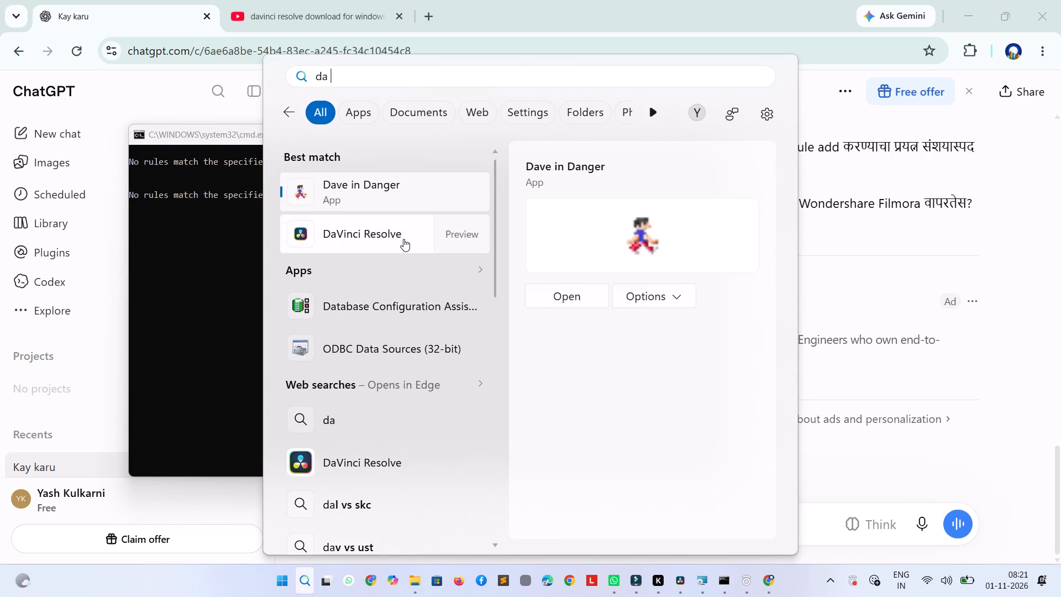
{"action": "left_click", "coordinate": [403, 239]}
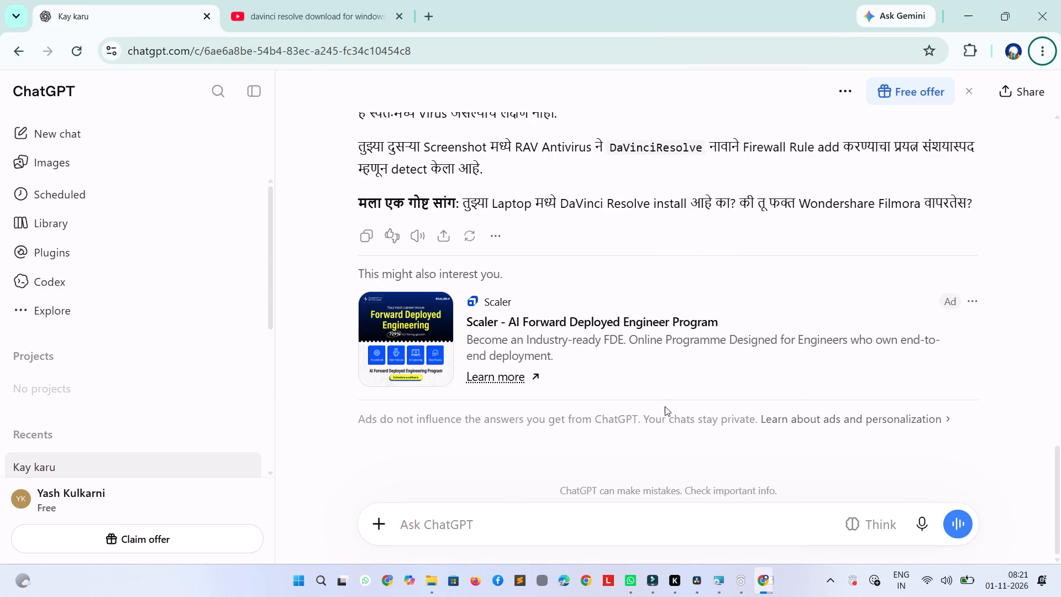
Bring up the RAV Endpoint Protection window and close it.
{"action": "left_click", "coordinate": [734, 586]}
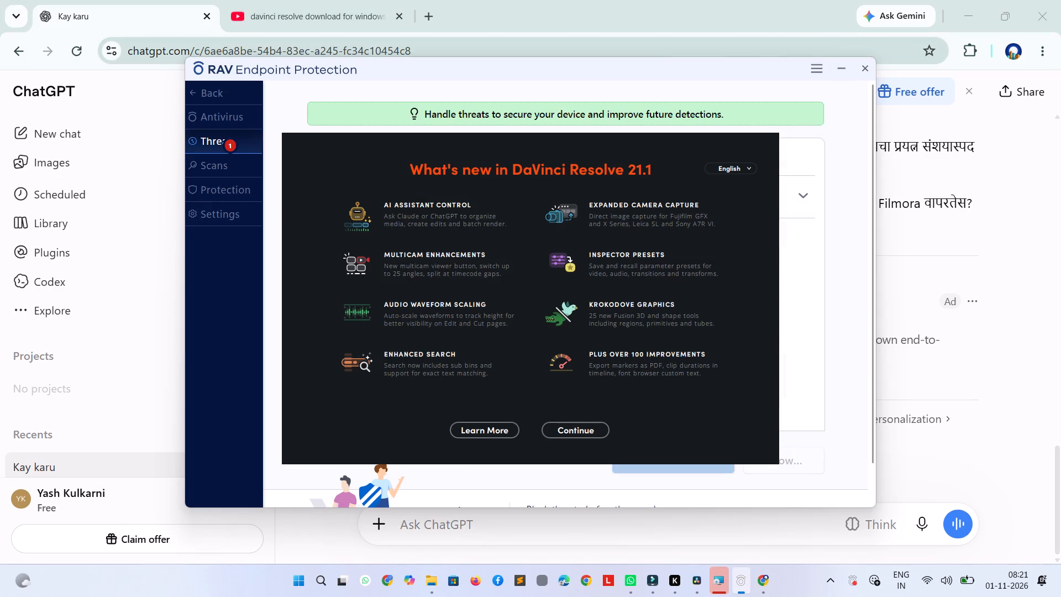
{"action": "left_click", "coordinate": [865, 69]}
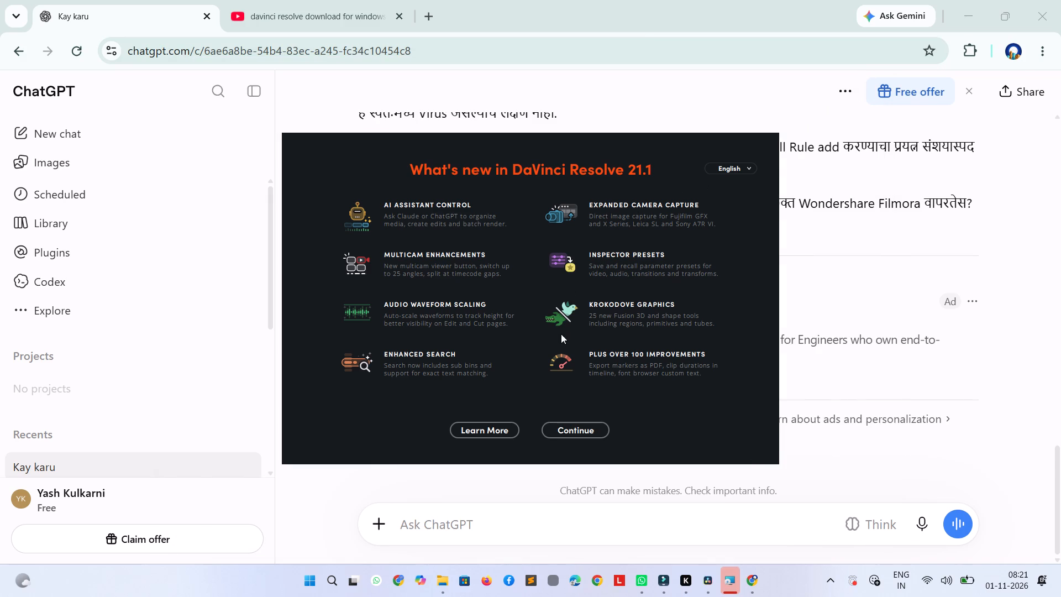
Continue past the What's new page, choose Quick Setup and proceed through the system check.
{"action": "left_click", "coordinate": [572, 432]}
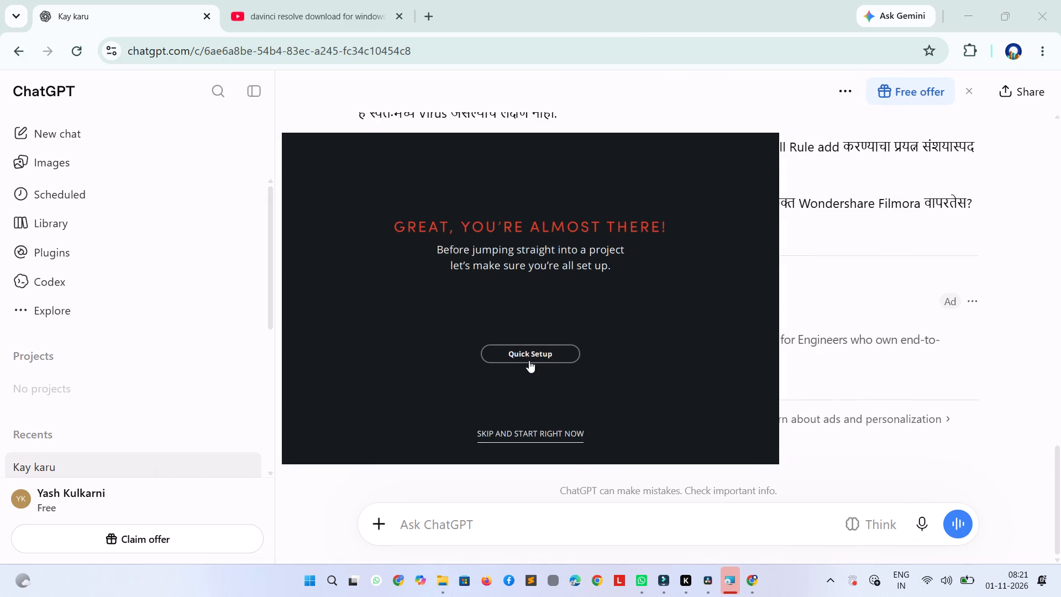
{"action": "left_click", "coordinate": [529, 354]}
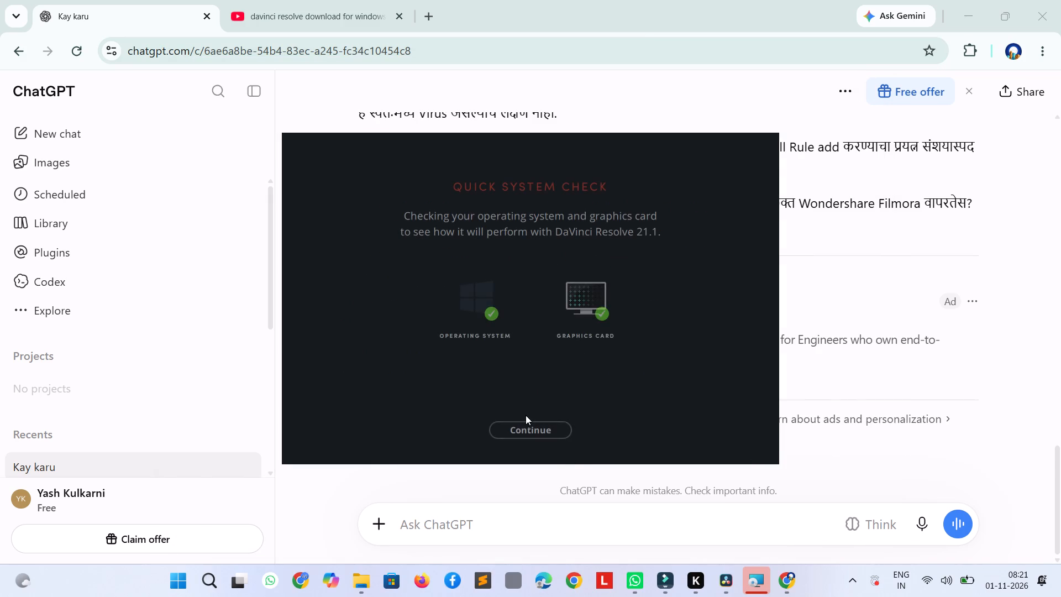
{"action": "left_click", "coordinate": [525, 423]}
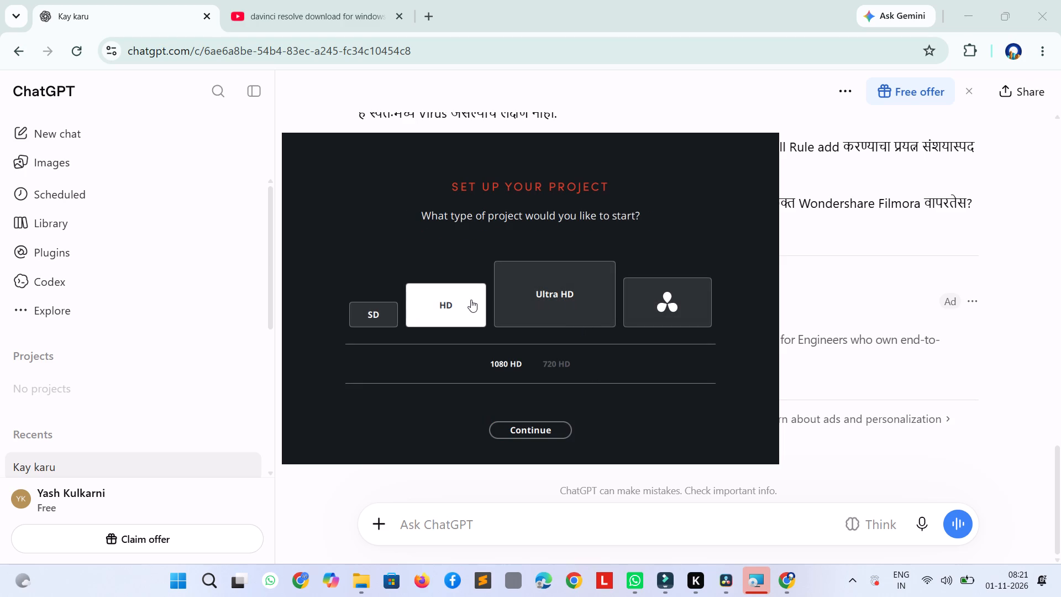
Compare the Ultra HD and HD project types, pick the option to choose the resolution later, and continue.
{"action": "left_click", "coordinate": [528, 293]}
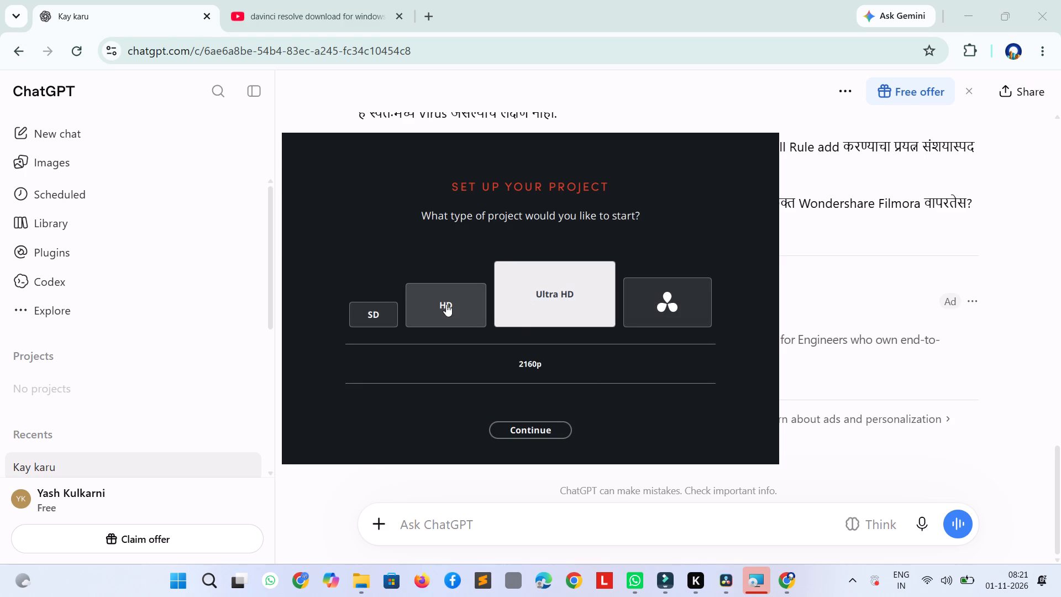
{"action": "left_click", "coordinate": [446, 304]}
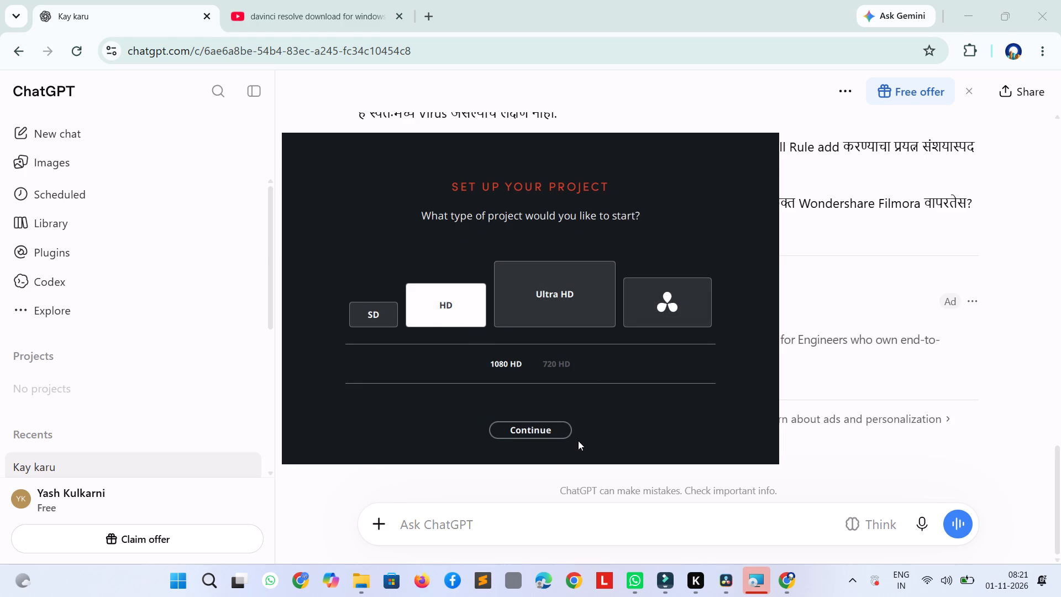
{"action": "left_click", "coordinate": [677, 271]}
{"action": "left_click", "coordinate": [667, 289]}
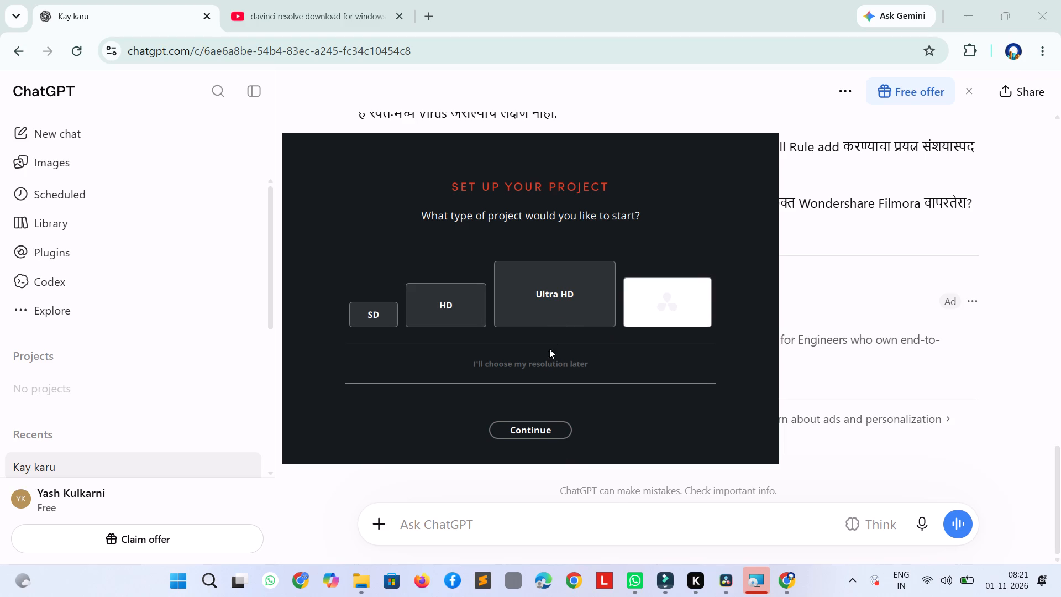
{"action": "left_click", "coordinate": [545, 432]}
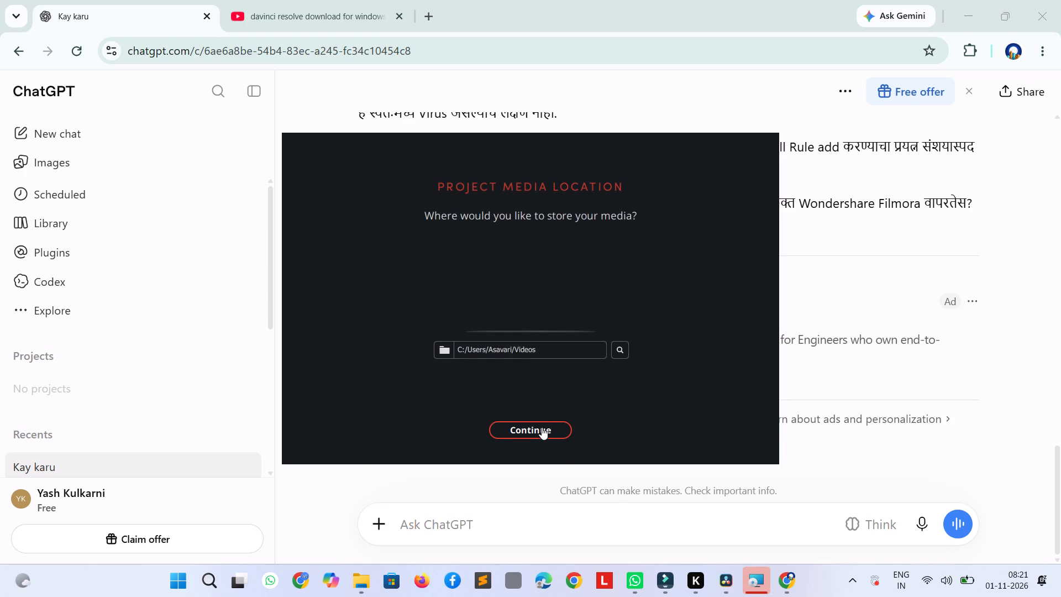
Set the project media location to the YOUTUBE CHANNEL folder, the parent of the Cricket folder, and continue.
{"action": "left_click", "coordinate": [599, 354]}
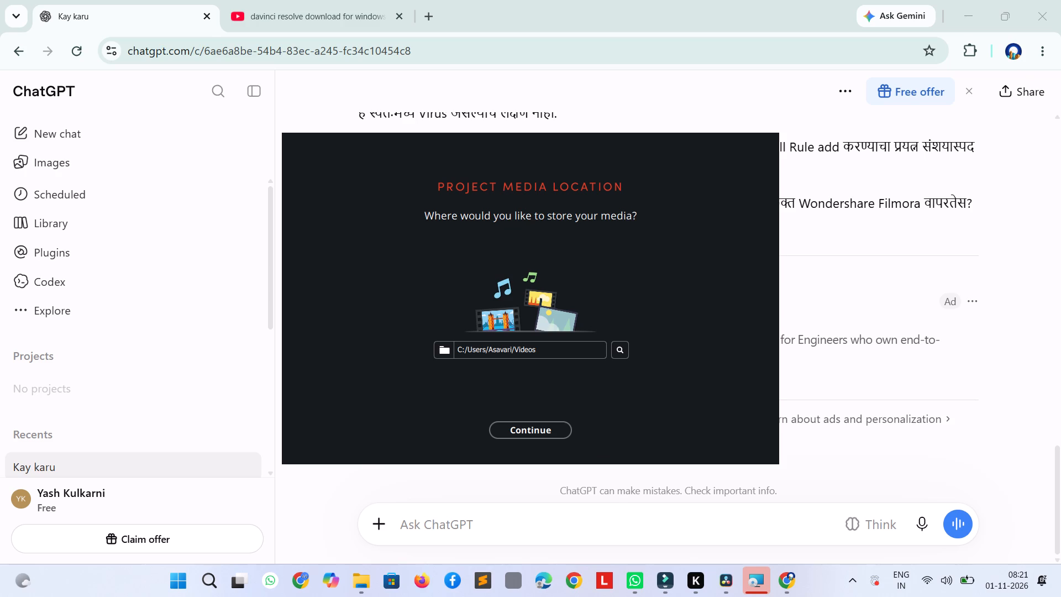
{"action": "left_click", "coordinate": [439, 350]}
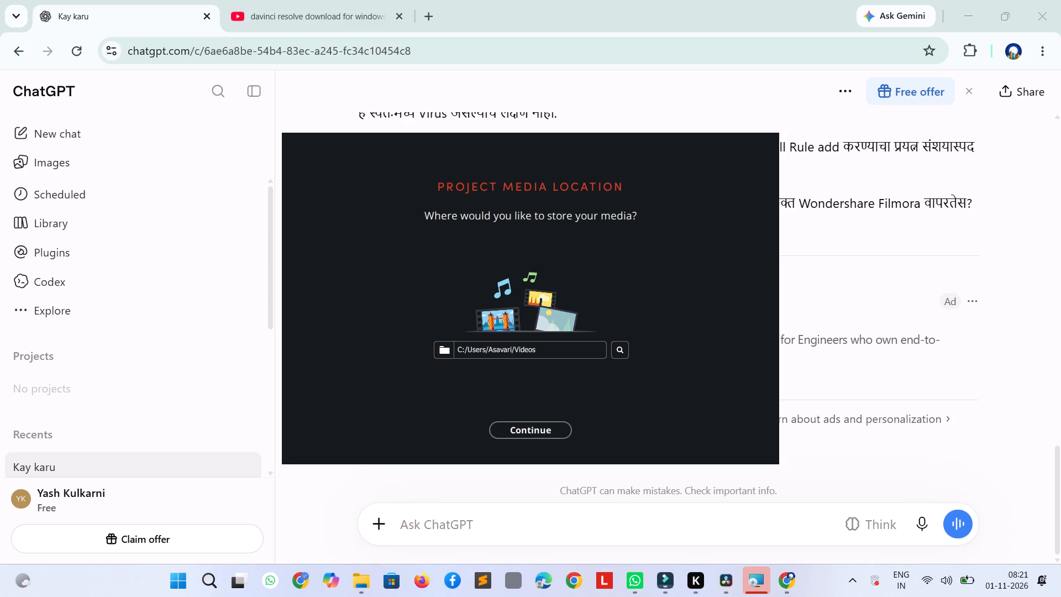
{"action": "left_click", "coordinate": [495, 345]}
{"action": "double_click", "coordinate": [494, 354]}
{"action": "left_click", "coordinate": [616, 346]}
{"action": "scroll", "coordinate": [313, 258], "scroll_direction": "down", "scroll_amount": 2}
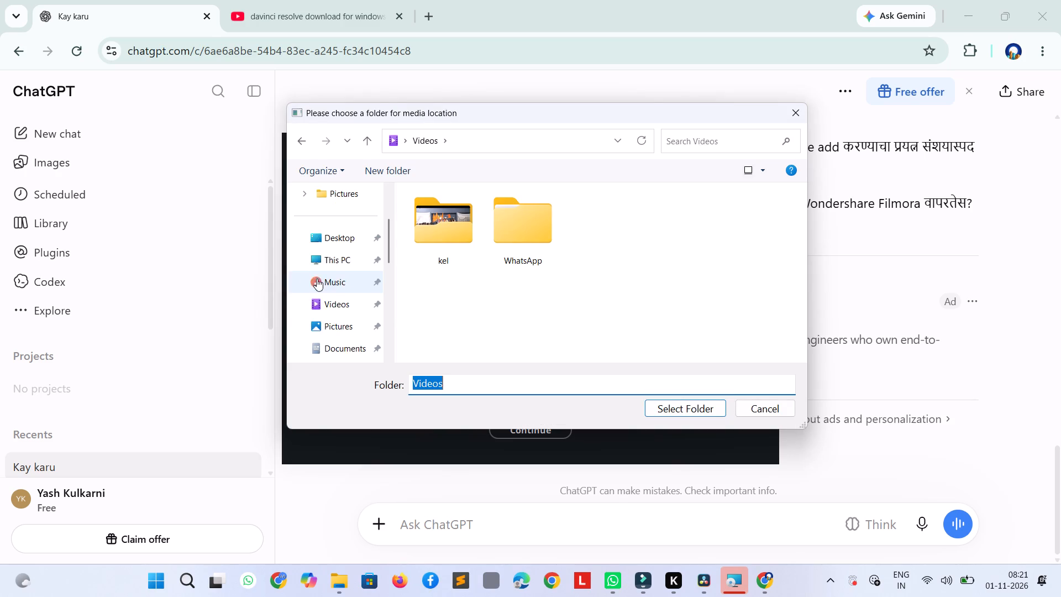
{"action": "scroll", "coordinate": [317, 279], "scroll_direction": "down", "scroll_amount": 2}
{"action": "left_click", "coordinate": [329, 297]}
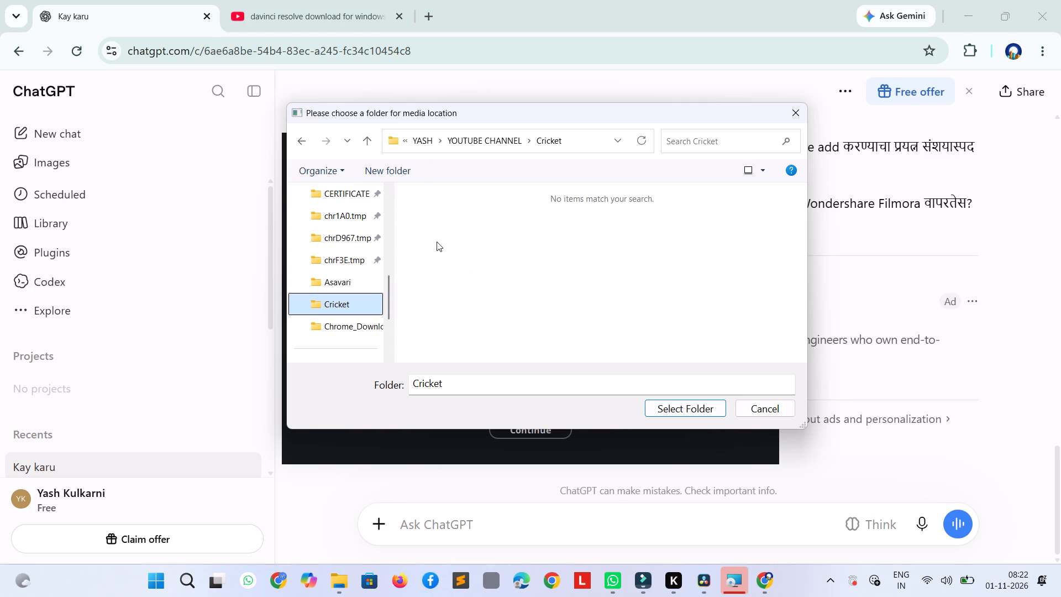
{"action": "left_click", "coordinate": [367, 133]}
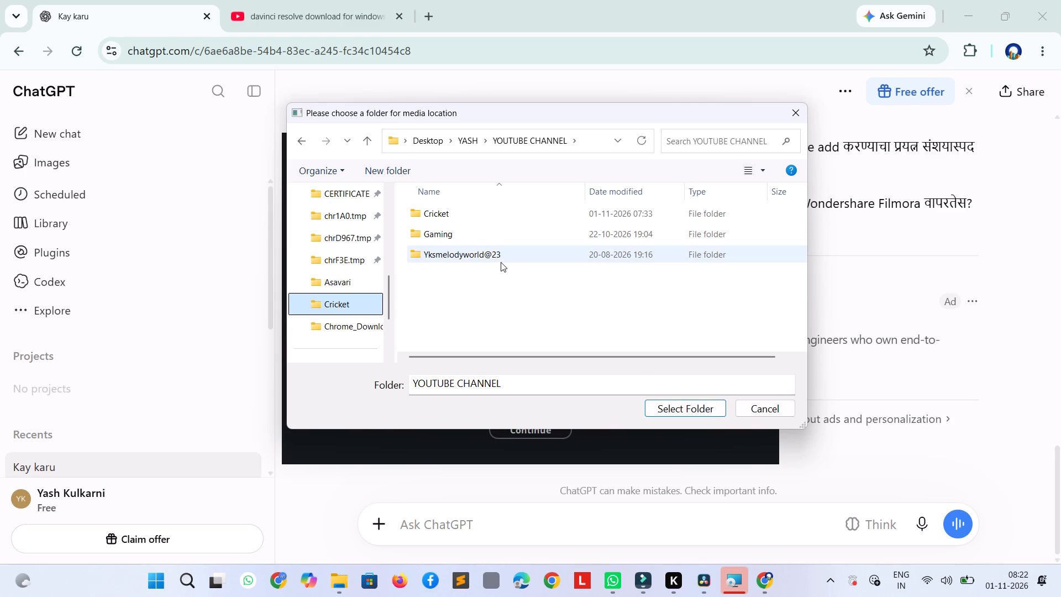
{"action": "left_click", "coordinate": [678, 409]}
{"action": "left_click", "coordinate": [523, 426]}
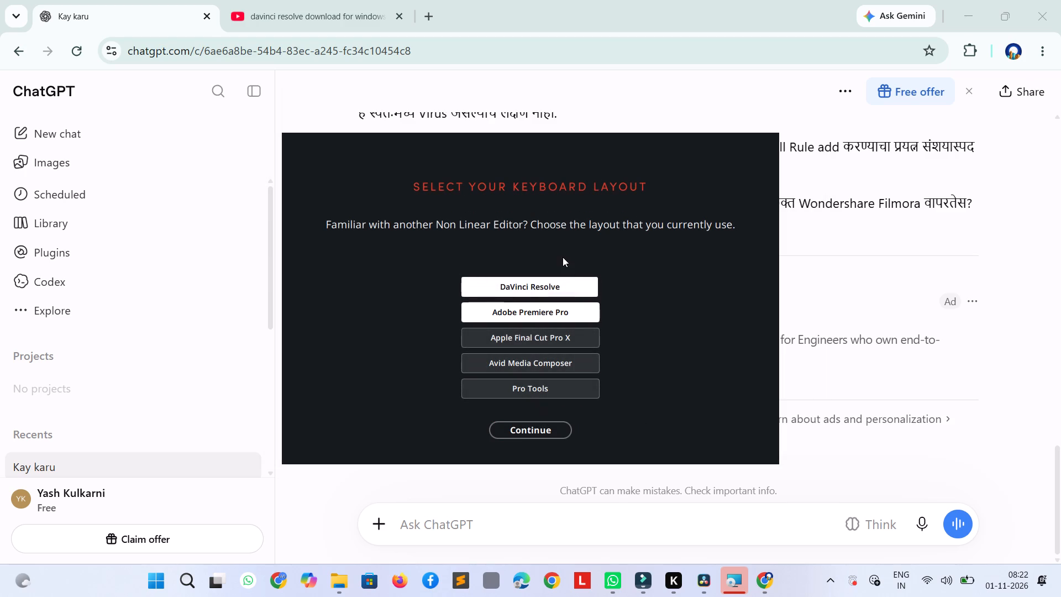
Choose the DaVinci Resolve keyboard layout and finish the setup by starting the program.
{"action": "left_click", "coordinate": [551, 281]}
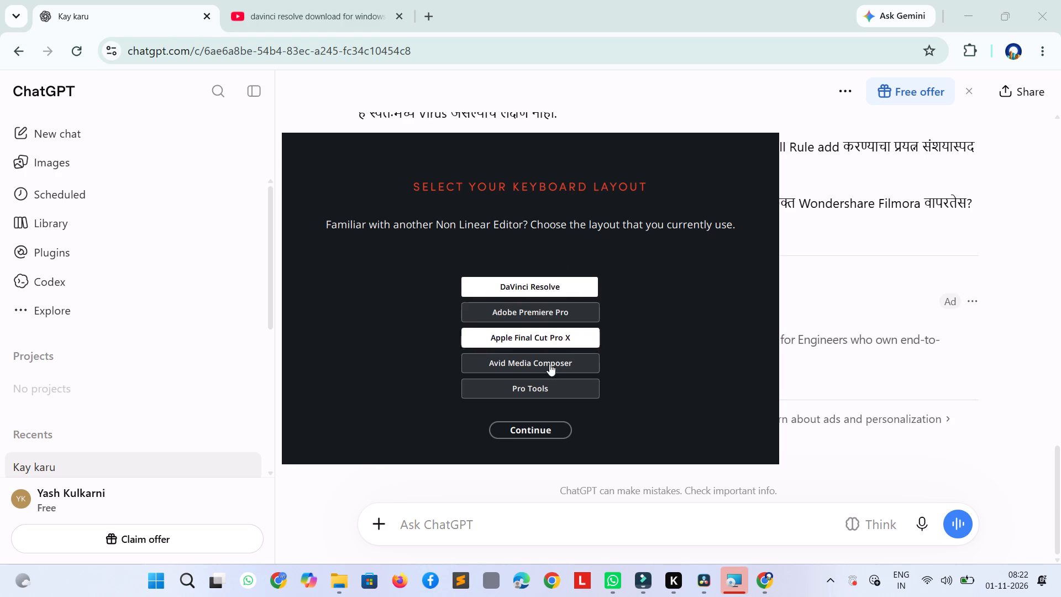
{"action": "left_click", "coordinate": [543, 429]}
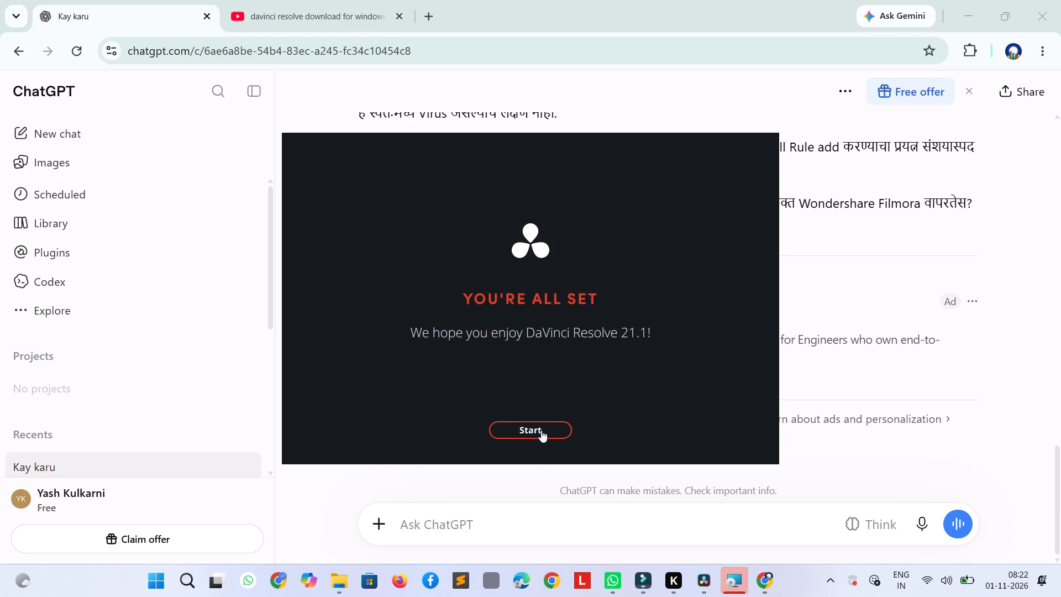
{"action": "left_click", "coordinate": [541, 430]}
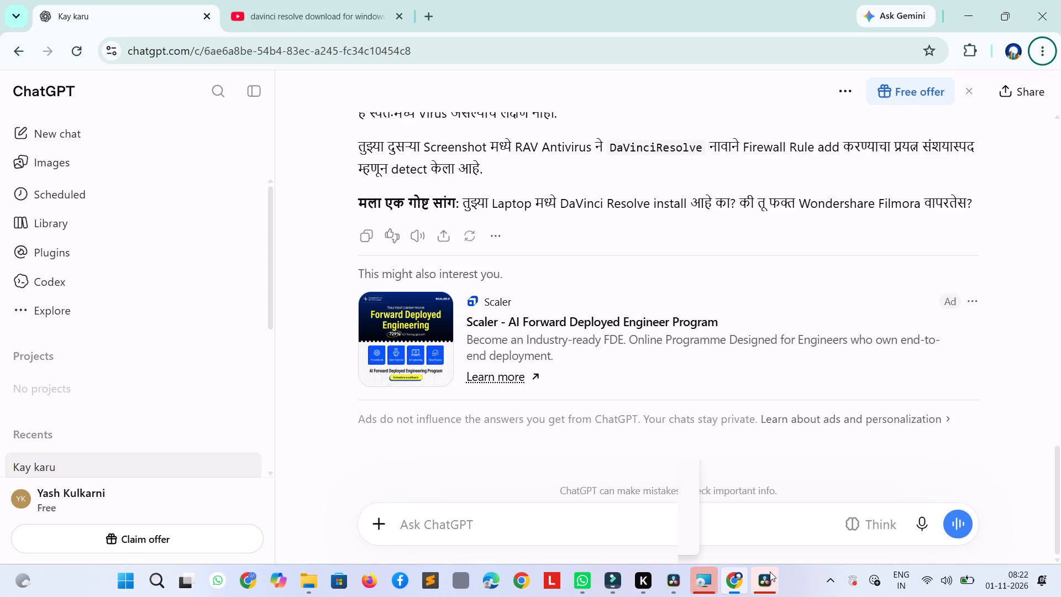
Switch from the browser to the DaVinci Resolve window that is loading.
{"action": "left_click", "coordinate": [757, 595]}
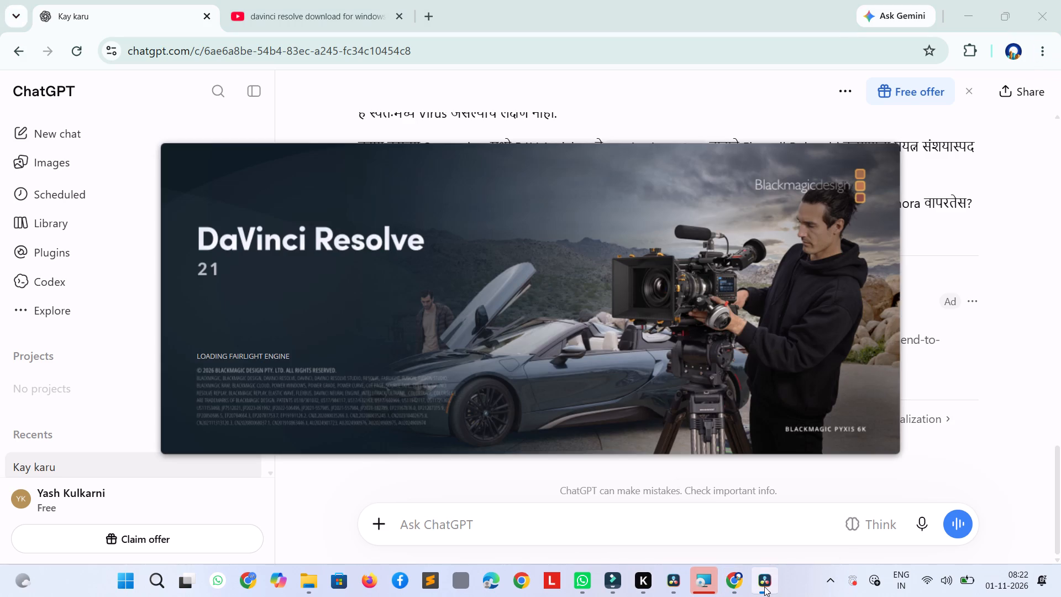
{"action": "left_click", "coordinate": [772, 583]}
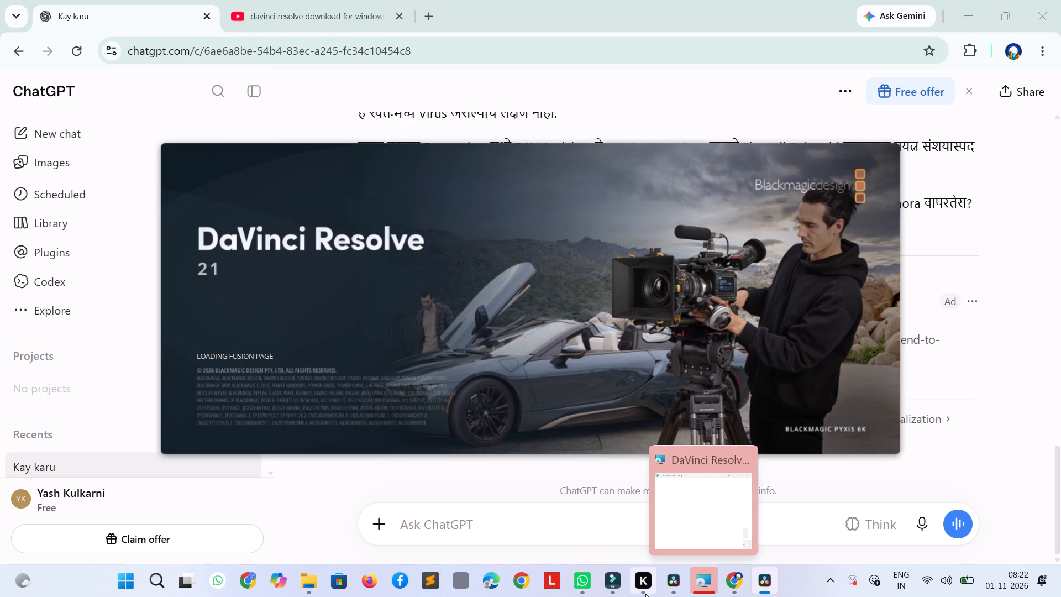
Switch to Wondershare Filmora, briefly play the King of DEVIL opening title, and look along the timeline tracks.
{"action": "left_click", "coordinate": [619, 588]}
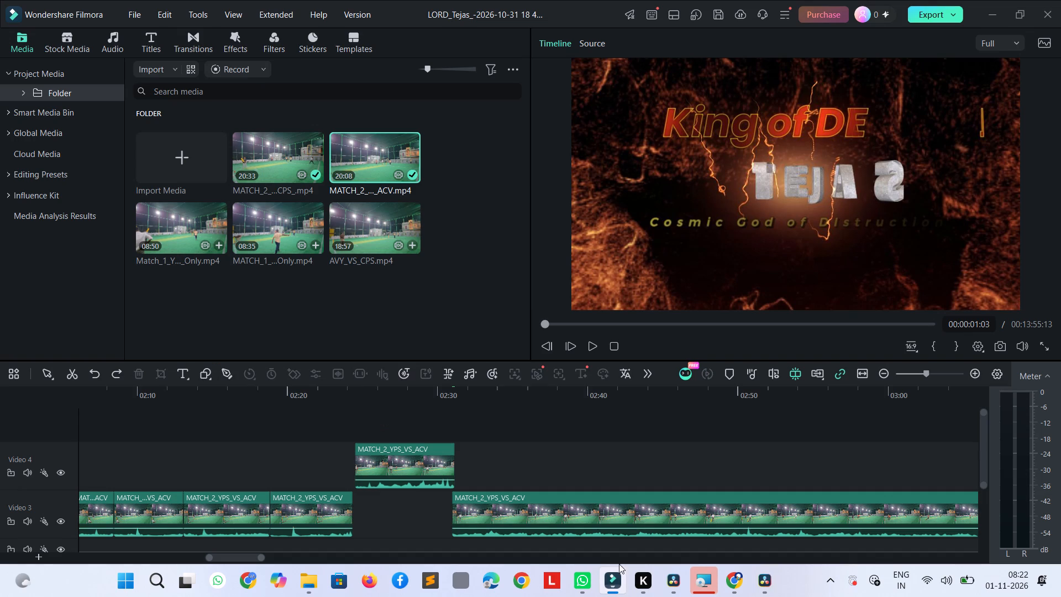
{"action": "key", "text": "space"}
{"action": "key", "text": "space"}
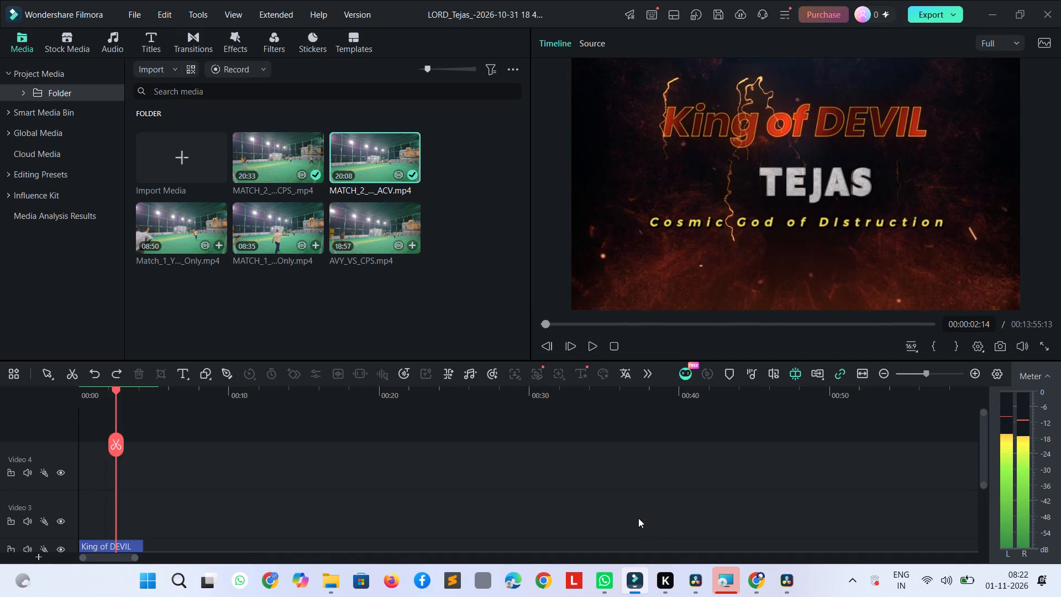
{"action": "scroll", "coordinate": [638, 517], "scroll_direction": "down", "scroll_amount": 3}
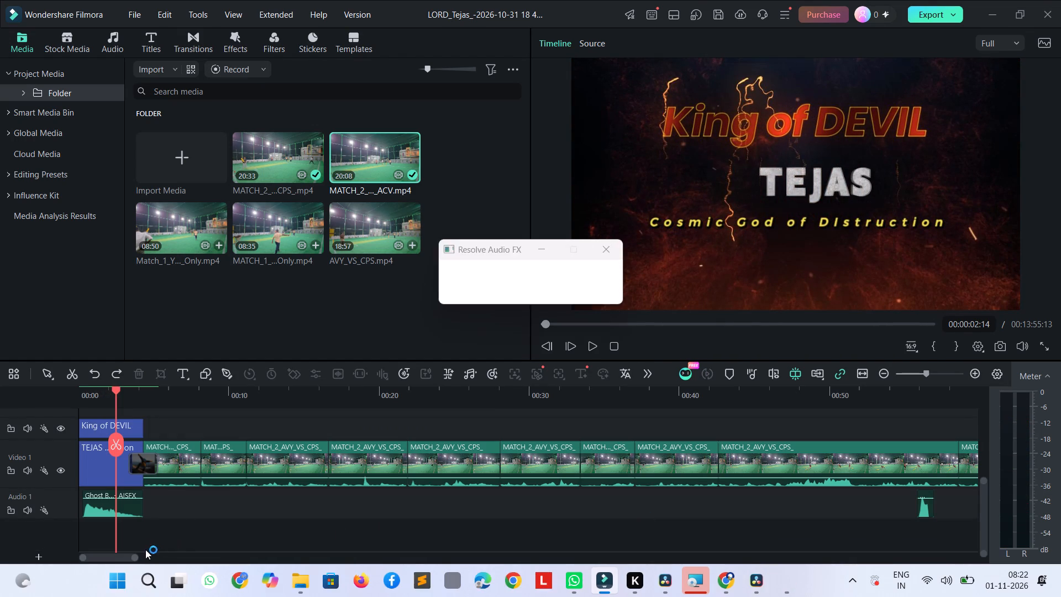
{"action": "left_click_drag", "start_coordinate": [109, 553], "coordinate": [355, 547]}
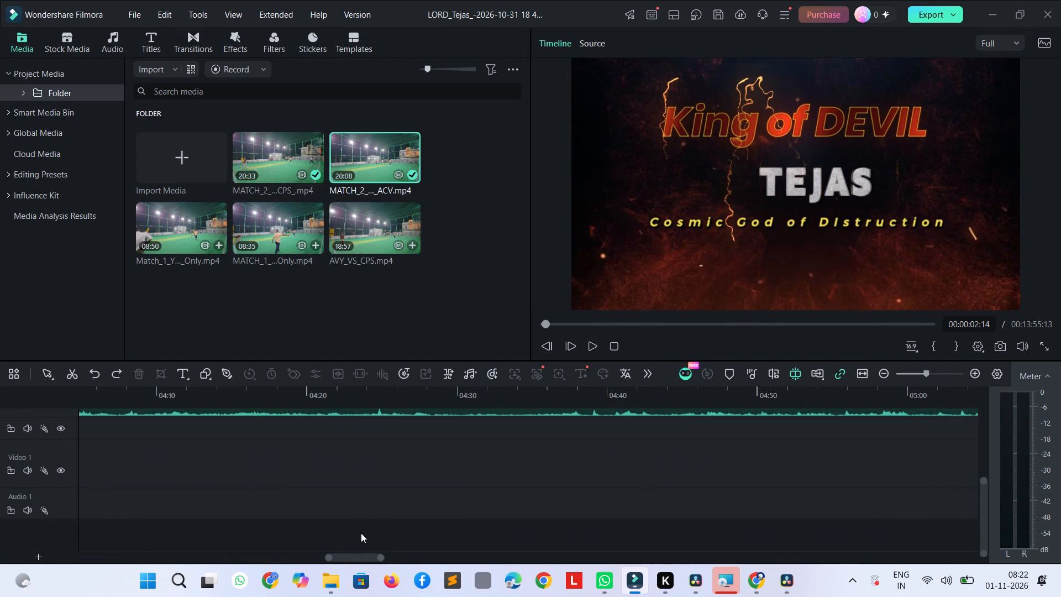
{"action": "scroll", "coordinate": [424, 423], "scroll_direction": "up", "scroll_amount": 2}
{"action": "left_click_drag", "start_coordinate": [350, 561], "coordinate": [355, 558]}
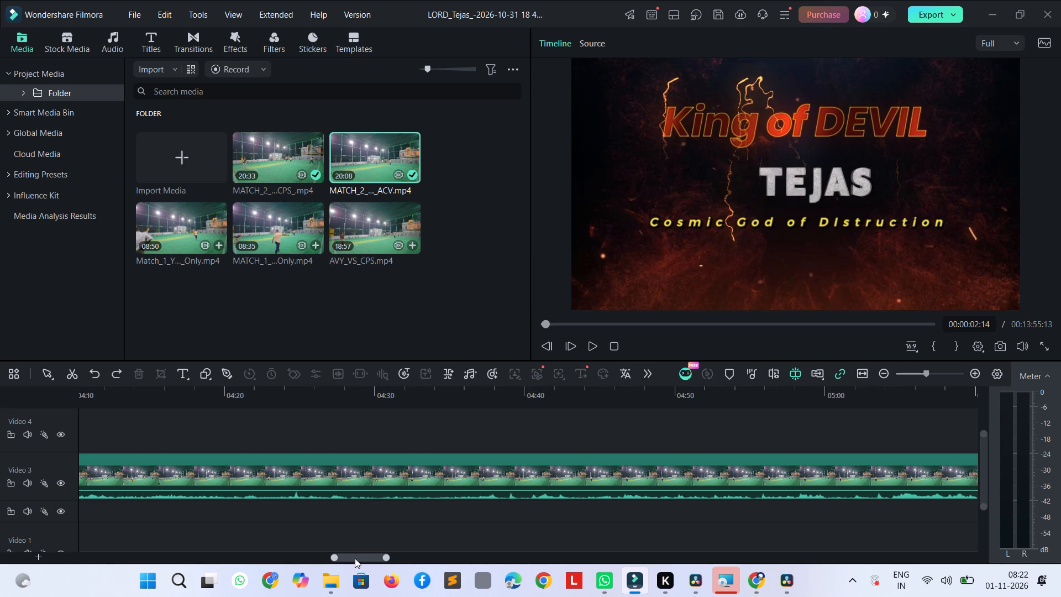
{"action": "left_click_drag", "start_coordinate": [355, 558], "coordinate": [408, 553]}
Go to the start of the long MATCH_2_YPS_VS_ACV clip on Video 3 and skim forward through its footage.
{"action": "left_click", "coordinate": [403, 463]}
{"action": "triple_click", "coordinate": [404, 465]}
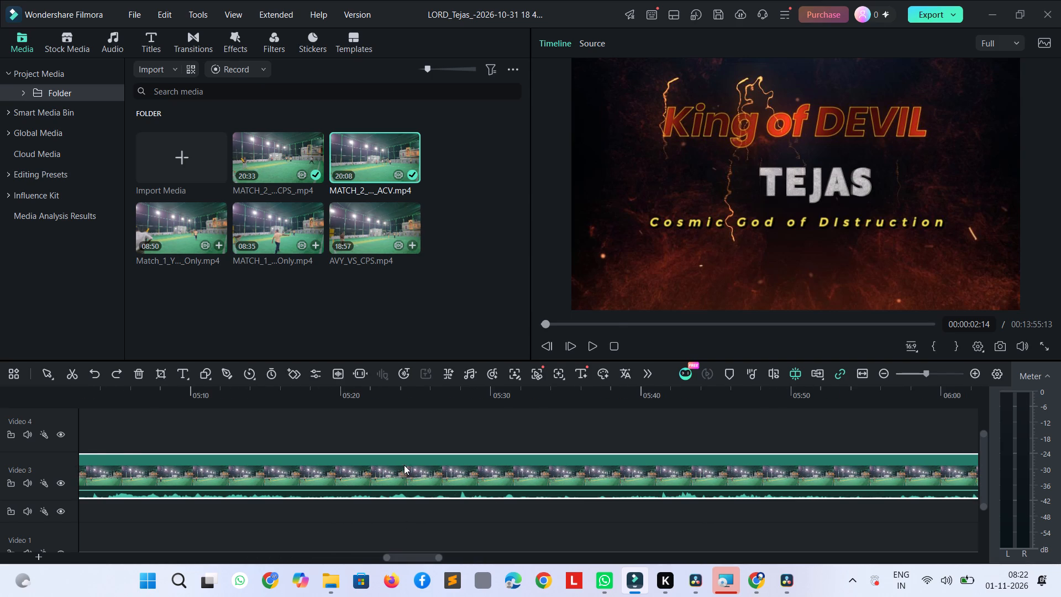
{"action": "left_click", "coordinate": [404, 465]}
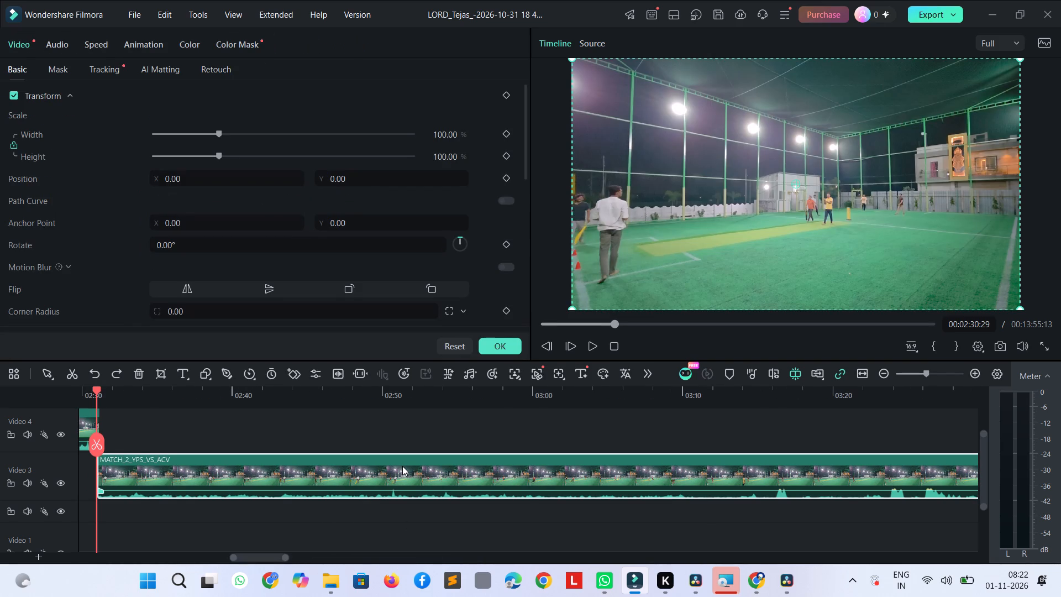
{"action": "key", "text": "space"}
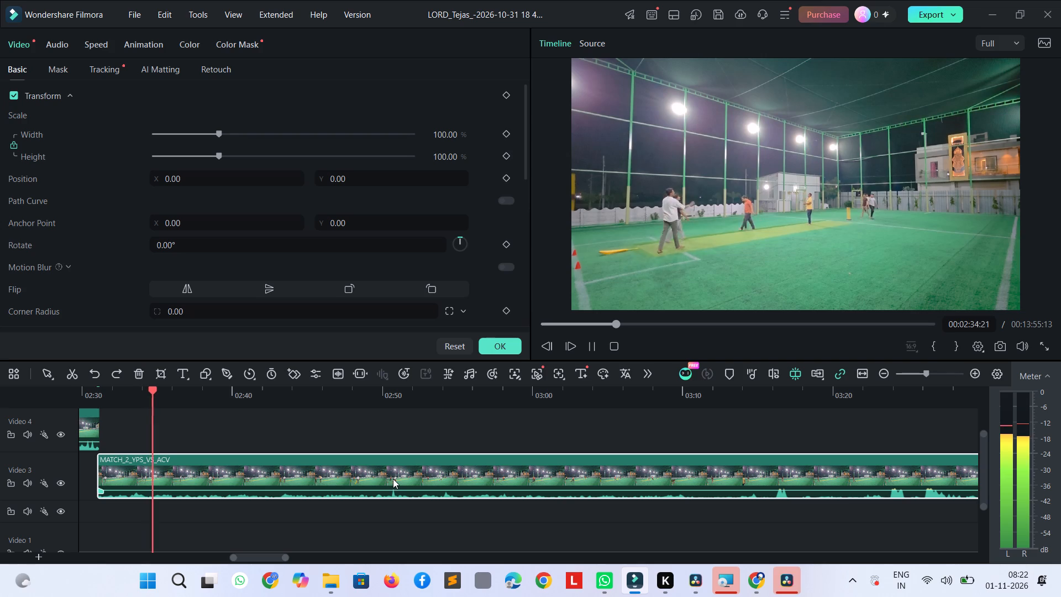
{"action": "key", "text": "shift+Right"}
{"action": "key", "text": "shift+Right"}
{"action": "key", "text": "shift+Right"}
{"action": "key", "text": "shift+Right"}
{"action": "key", "text": "shift+Right"}
{"action": "key", "text": "shift+Right"}
{"action": "key", "text": "shift+Right"}
{"action": "key", "text": "shift+Right"}
{"action": "key", "text": "shift+Right"}
{"action": "key", "text": "shift+Right"}
{"action": "key", "text": "shift+Right"}
{"action": "key", "text": "shift+Right"}
{"action": "key", "text": "shift+Right"}
{"action": "key", "text": "shift+Right"}
{"action": "key", "text": "shift+Right"}
{"action": "key", "text": "shift+Right"}
{"action": "key", "text": "shift+Right"}
{"action": "key", "text": "shift+Right"}
{"action": "key", "text": "shift+Right"}
{"action": "key", "text": "shift+Right"}
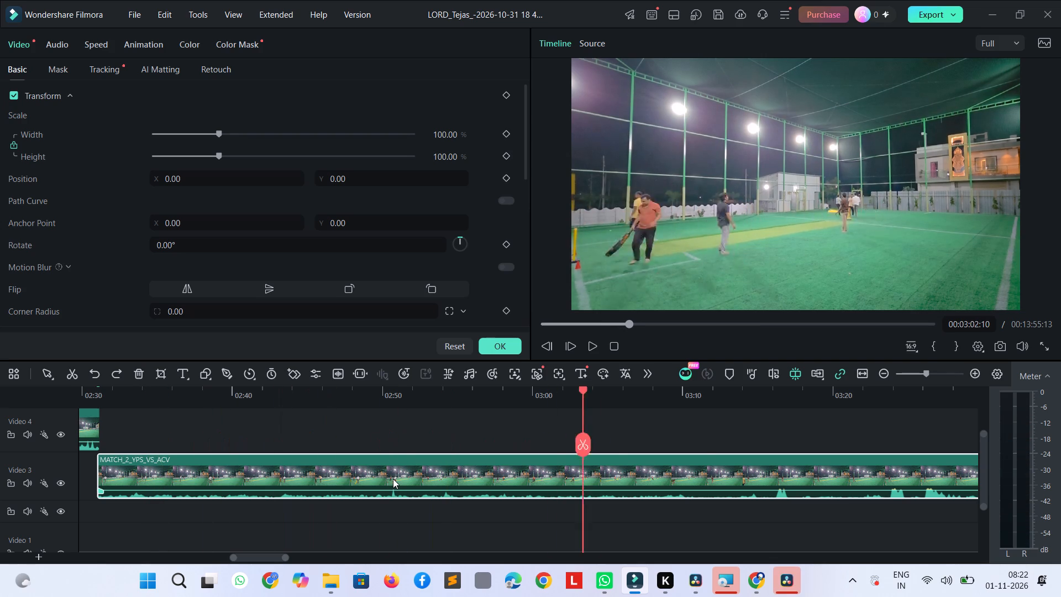
{"action": "key", "text": "shift+Right"}
{"action": "key", "text": "shift+Right"}
{"action": "key", "text": "shift+Right"}
{"action": "key", "text": "shift+Right"}
{"action": "key", "text": "shift+Right"}
{"action": "key", "text": "shift+Right"}
{"action": "key", "text": "shift+Right"}
{"action": "key", "text": "shift+Right"}
{"action": "key", "text": "shift+Right"}
{"action": "key", "text": "shift+Right"}
{"action": "key", "text": "shift+Right"}
{"action": "key", "text": "shift+Right"}
{"action": "key", "text": "shift+Right"}
{"action": "key", "text": "shift+Right"}
{"action": "key", "text": "shift+Right"}
{"action": "key", "text": "shift+Right"}
{"action": "key", "text": "shift+Right"}
{"action": "key", "text": "shift+Right"}
{"action": "key", "text": "shift+Right"}
{"action": "key", "text": "shift+Right"}
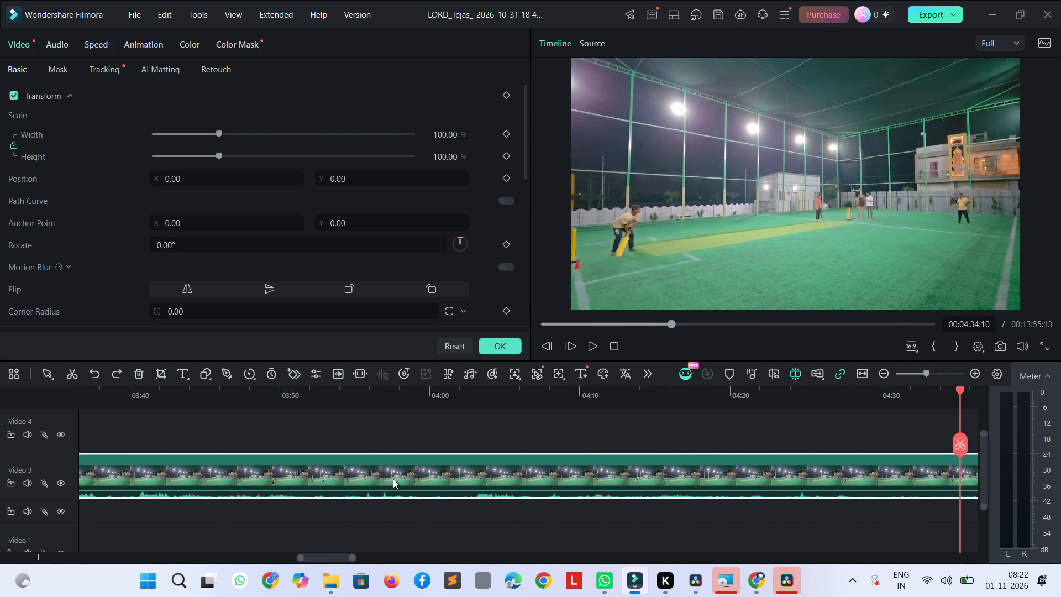
Delete the long last MATCH_2_YPS_VS_ACV clip from Video 3.
{"action": "left_click", "coordinate": [423, 462]}
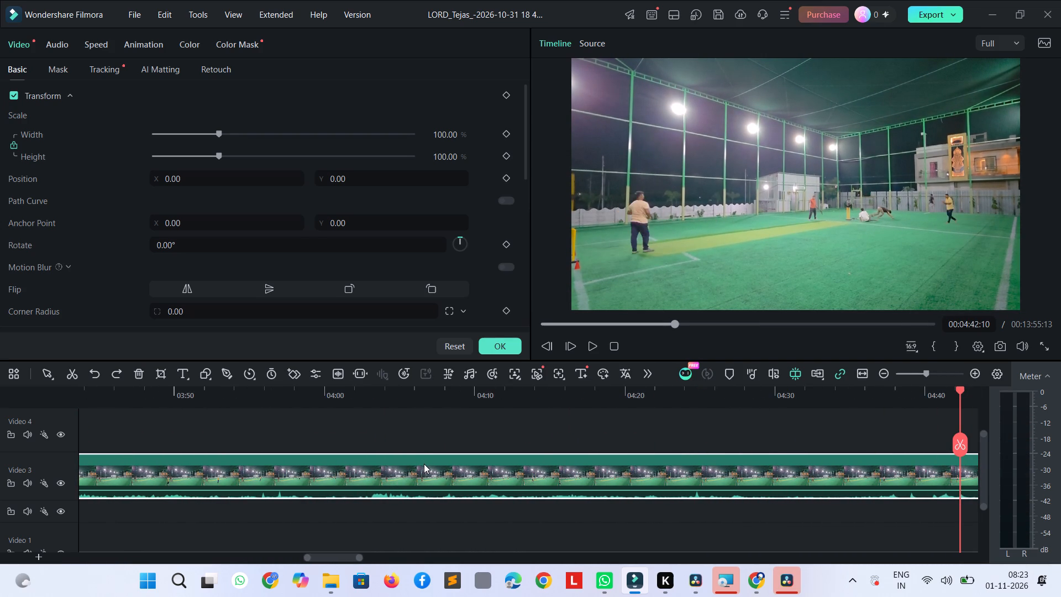
{"action": "key", "text": "Delete"}
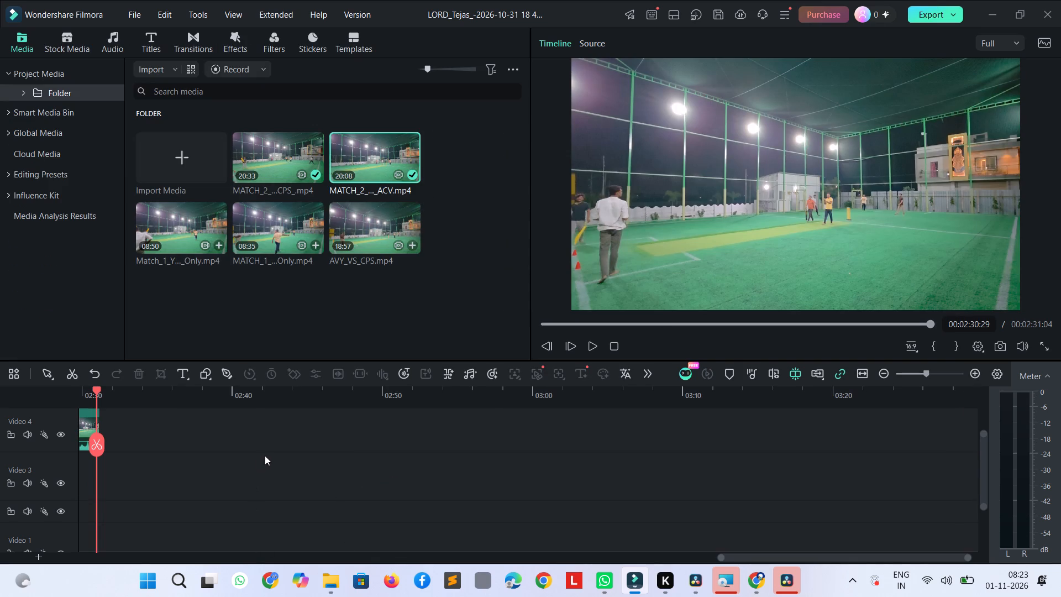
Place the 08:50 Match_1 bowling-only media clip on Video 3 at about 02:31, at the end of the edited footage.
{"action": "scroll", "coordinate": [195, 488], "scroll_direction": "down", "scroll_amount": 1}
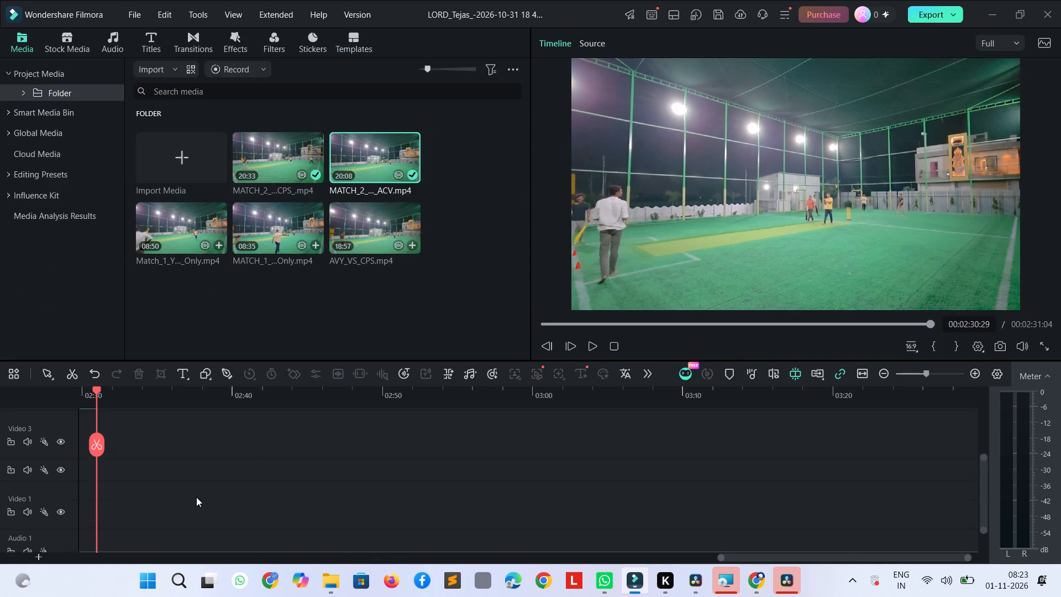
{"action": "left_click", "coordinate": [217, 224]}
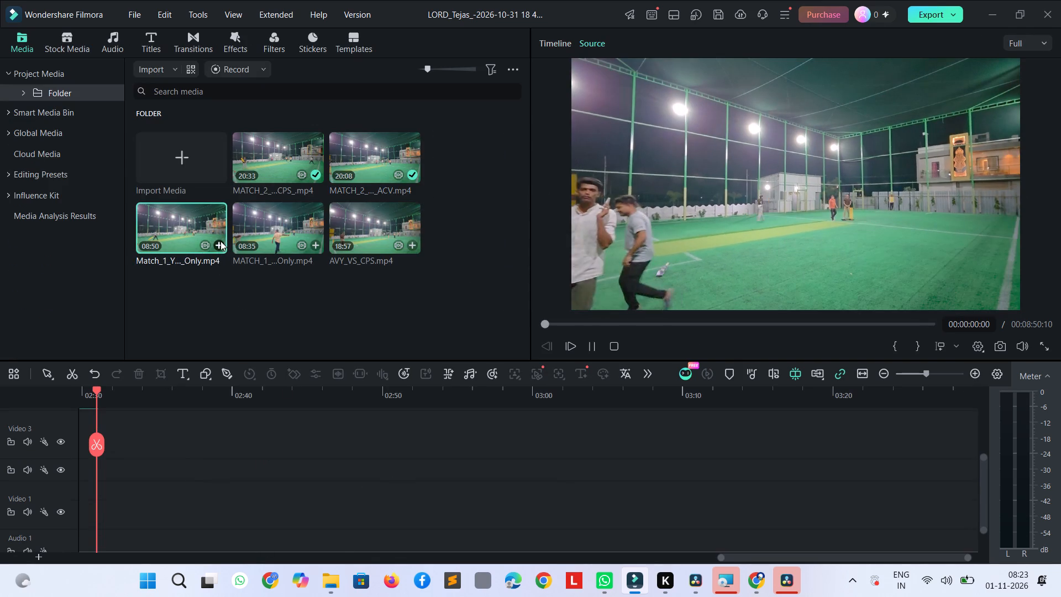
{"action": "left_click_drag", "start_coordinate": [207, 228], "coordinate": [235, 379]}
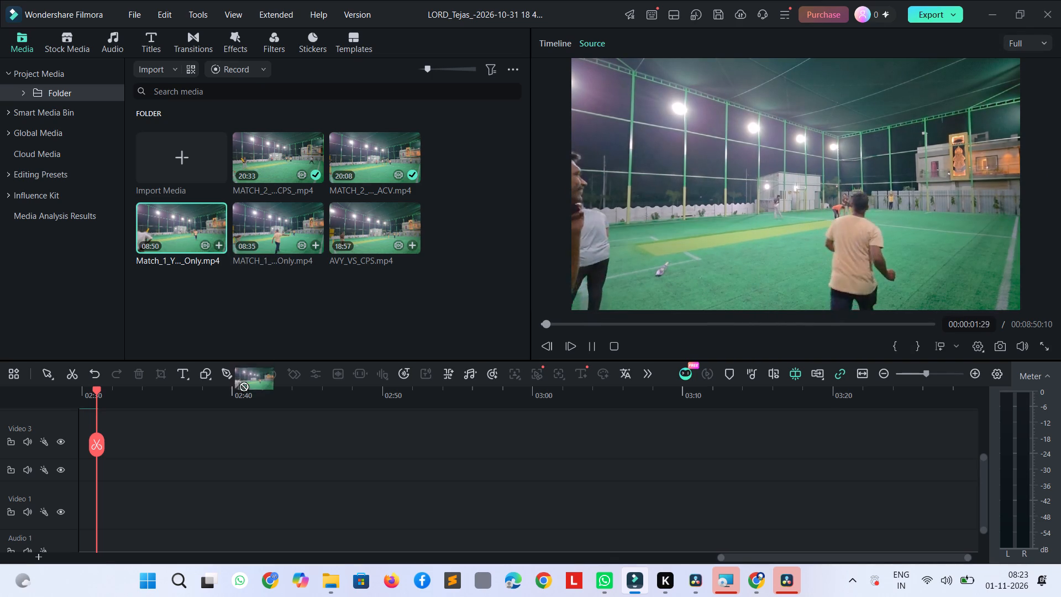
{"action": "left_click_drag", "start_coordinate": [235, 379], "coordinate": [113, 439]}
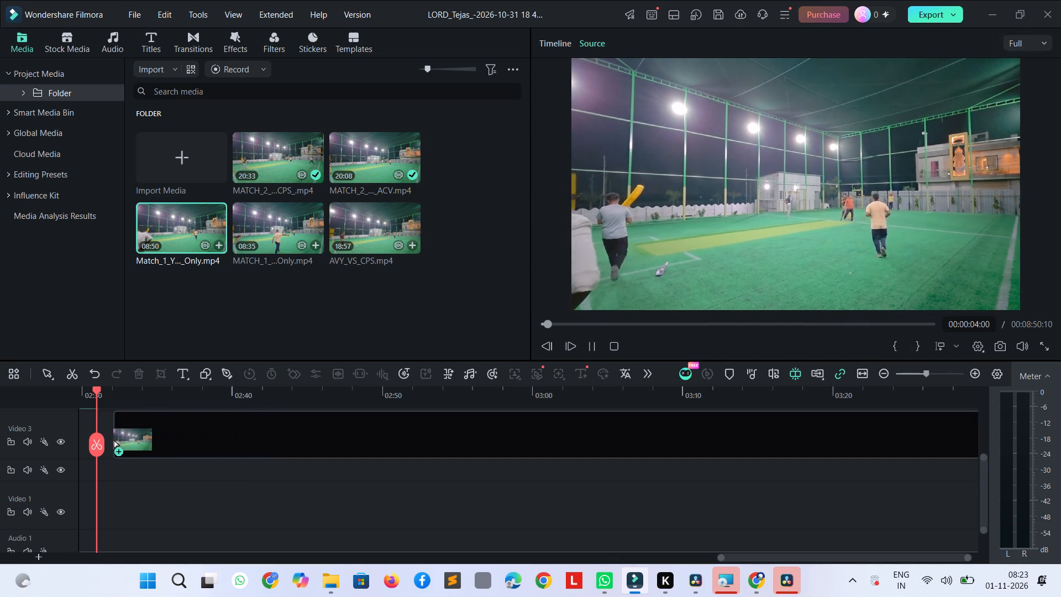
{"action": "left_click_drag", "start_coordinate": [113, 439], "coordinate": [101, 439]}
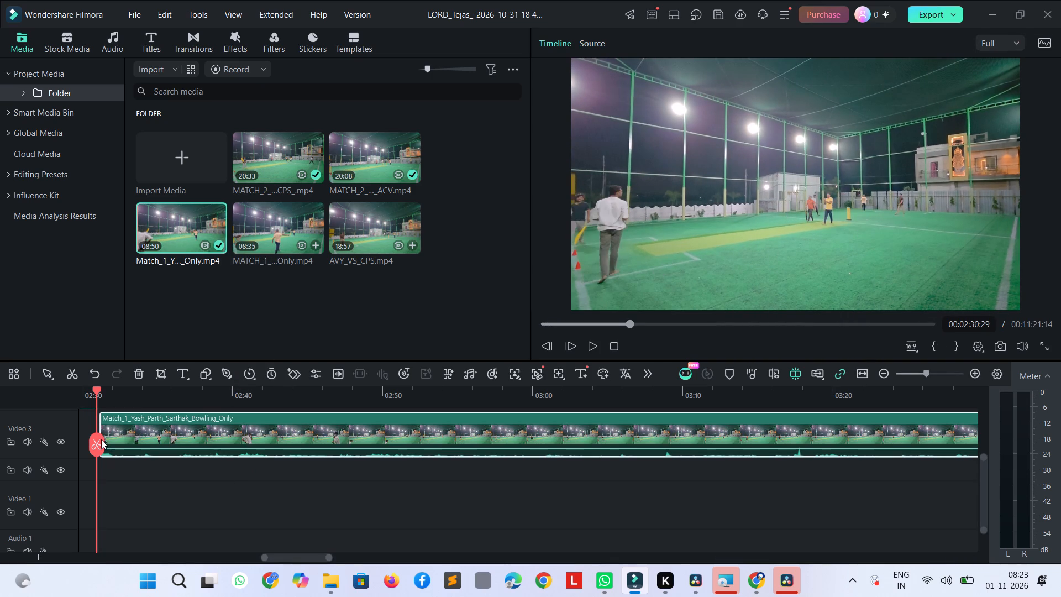
Play the beginning of the placed Match_1 bowling clip and skim forward through it to its end.
{"action": "key", "text": "space"}
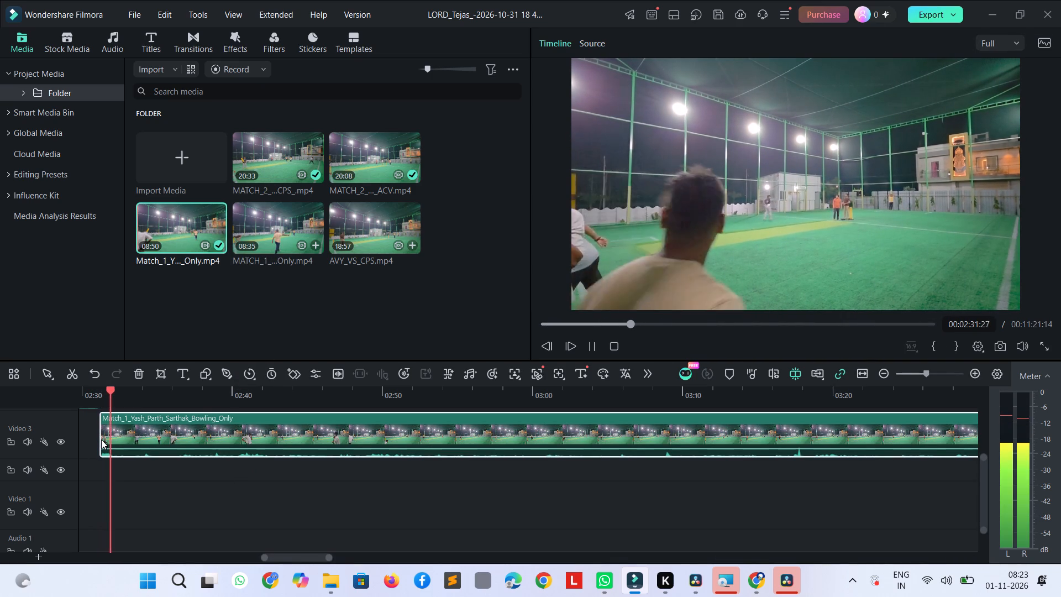
{"action": "key", "text": "space"}
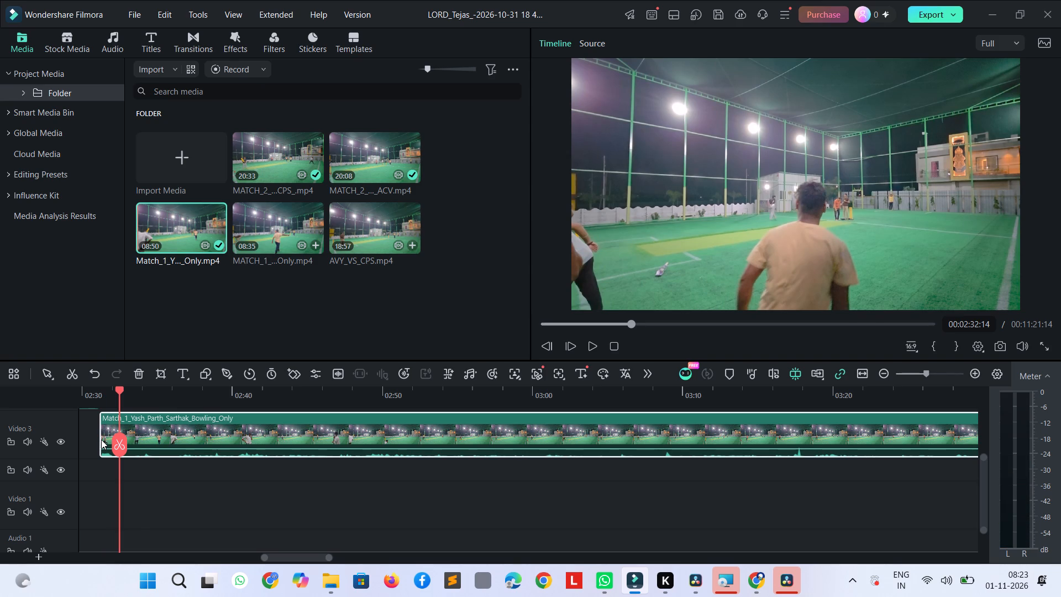
{"action": "key", "text": "shift+Right"}
{"action": "key", "text": "shift+Right"}
{"action": "key", "text": "shift+Right"}
{"action": "key", "text": "shift+Right"}
{"action": "key", "text": "shift+Right"}
{"action": "key", "text": "shift+Right"}
{"action": "key", "text": "shift+Right"}
{"action": "key", "text": "shift+Right"}
{"action": "key", "text": "shift+Right"}
{"action": "key", "text": "shift+Right"}
{"action": "key", "text": "shift+Right"}
{"action": "key", "text": "shift+Right"}
{"action": "key", "text": "shift+Right"}
{"action": "key", "text": "shift+Right"}
{"action": "key", "text": "shift+Right"}
{"action": "key", "text": "shift+Right"}
{"action": "key", "text": "shift+Right"}
{"action": "key", "text": "shift+Right"}
{"action": "key", "text": "shift+Right"}
{"action": "key", "text": "shift+Right"}
{"action": "key", "text": "shift+Right"}
{"action": "key", "text": "shift+Right"}
{"action": "key", "text": "shift+Right"}
{"action": "key", "text": "shift+Right"}
{"action": "key", "text": "shift+Right"}
{"action": "key", "text": "shift+Right"}
{"action": "key", "text": "shift+Right"}
{"action": "key", "text": "shift+Right"}
{"action": "key", "text": "shift+Right"}
{"action": "key", "text": "shift+Right"}
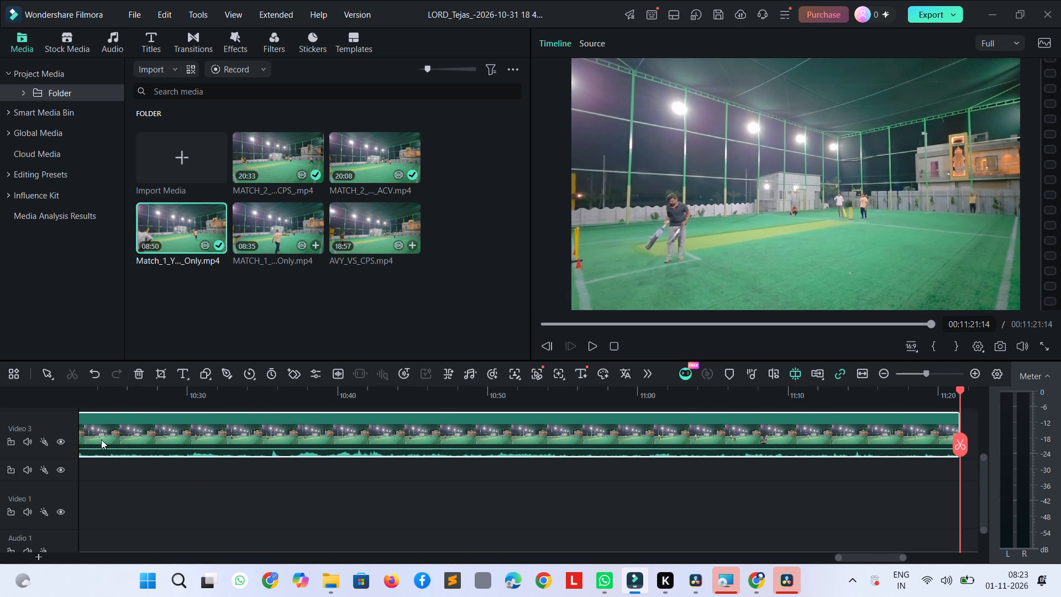
Step back about 15 seconds from the end of the Match_1 bowling clip and play its closing part.
{"action": "key", "text": "shift+Left"}
{"action": "key", "text": "shift+Left"}
{"action": "key", "text": "shift+Left"}
{"action": "key", "text": "shift+Left"}
{"action": "key", "text": "shift+Left"}
{"action": "key", "text": "shift+Left"}
{"action": "key", "text": "shift+Left"}
{"action": "key", "text": "shift+Left"}
{"action": "key", "text": "shift+Left"}
{"action": "key", "text": "shift+Left"}
{"action": "key", "text": "shift+Left"}
{"action": "key", "text": "shift+Left"}
{"action": "key", "text": "shift+Left"}
{"action": "key", "text": "shift+Left"}
{"action": "key", "text": "shift+Left"}
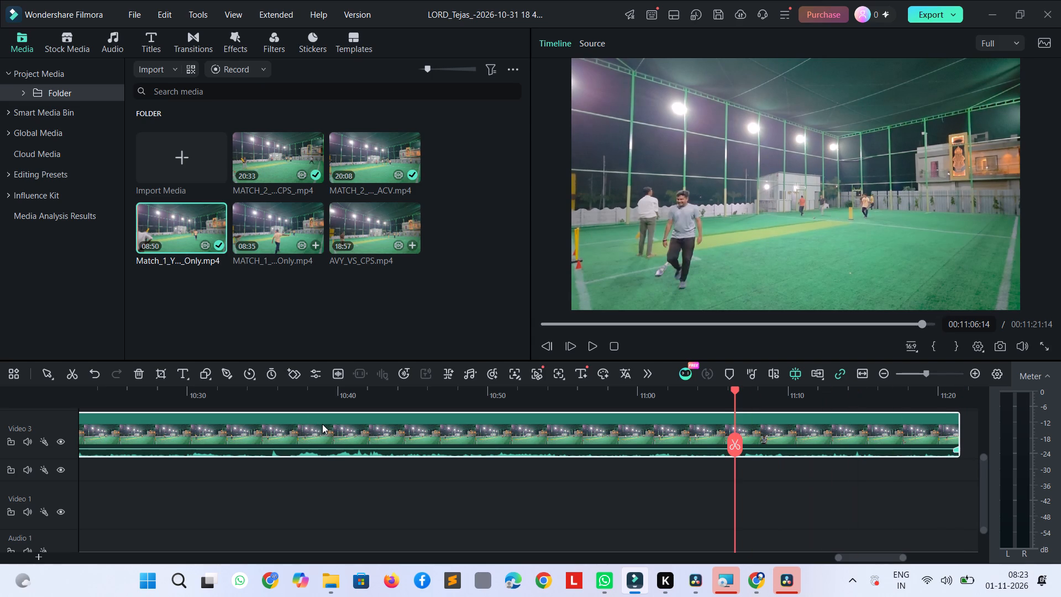
{"action": "key", "text": "space"}
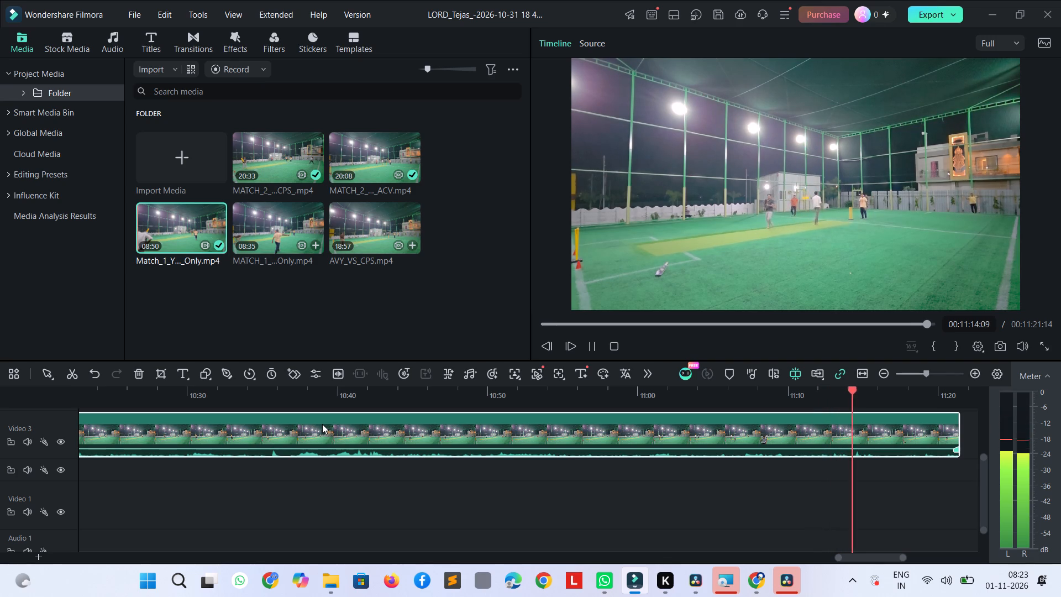
{"action": "key", "text": "space"}
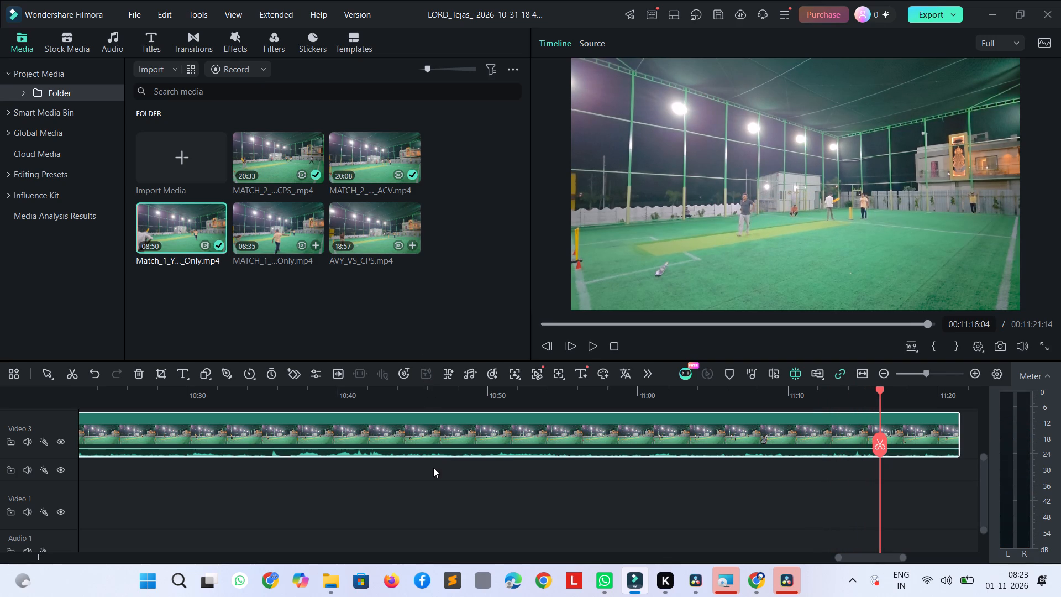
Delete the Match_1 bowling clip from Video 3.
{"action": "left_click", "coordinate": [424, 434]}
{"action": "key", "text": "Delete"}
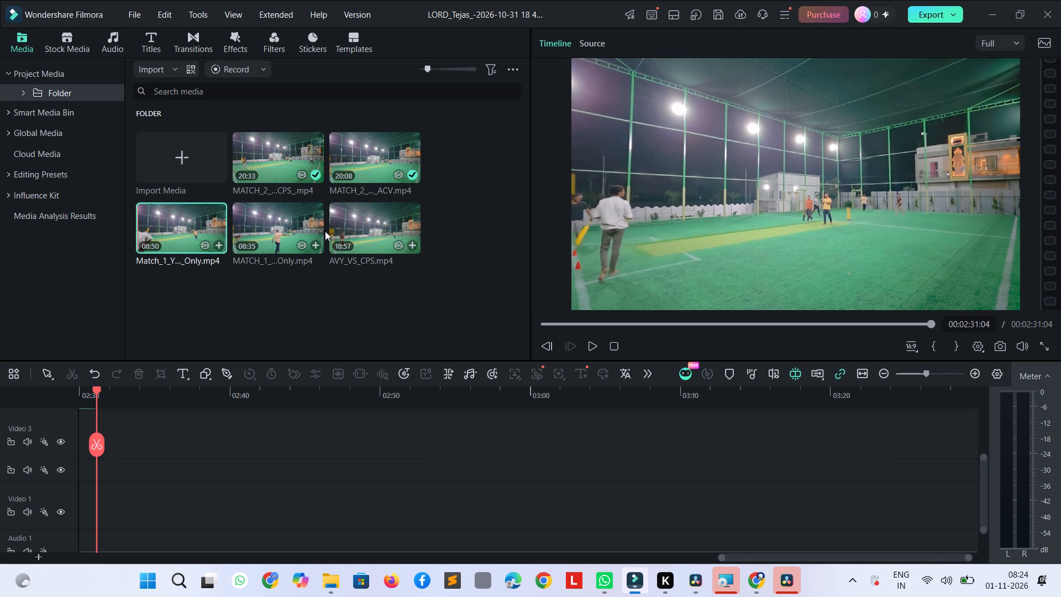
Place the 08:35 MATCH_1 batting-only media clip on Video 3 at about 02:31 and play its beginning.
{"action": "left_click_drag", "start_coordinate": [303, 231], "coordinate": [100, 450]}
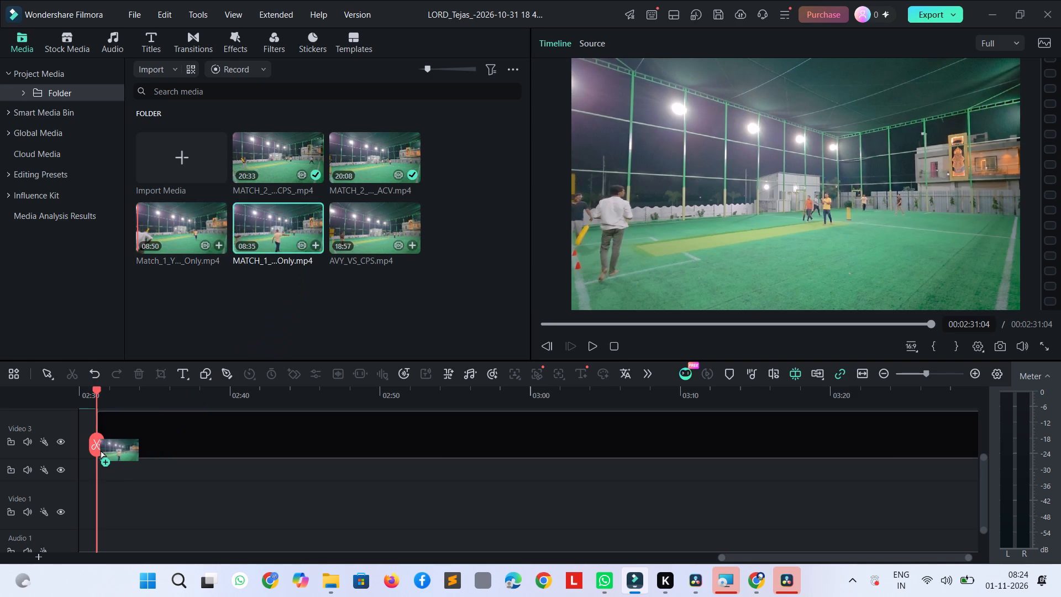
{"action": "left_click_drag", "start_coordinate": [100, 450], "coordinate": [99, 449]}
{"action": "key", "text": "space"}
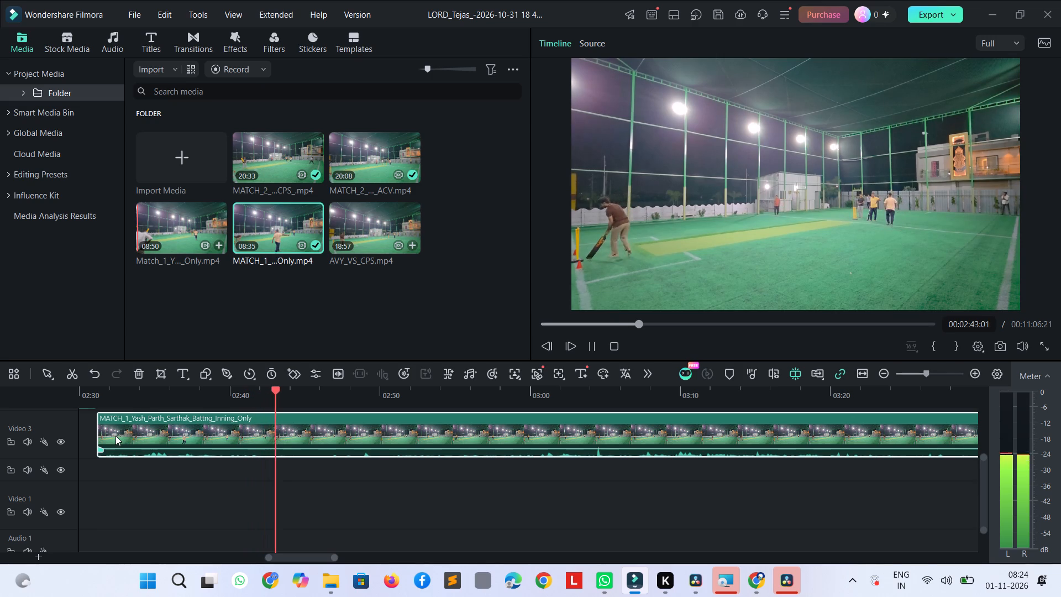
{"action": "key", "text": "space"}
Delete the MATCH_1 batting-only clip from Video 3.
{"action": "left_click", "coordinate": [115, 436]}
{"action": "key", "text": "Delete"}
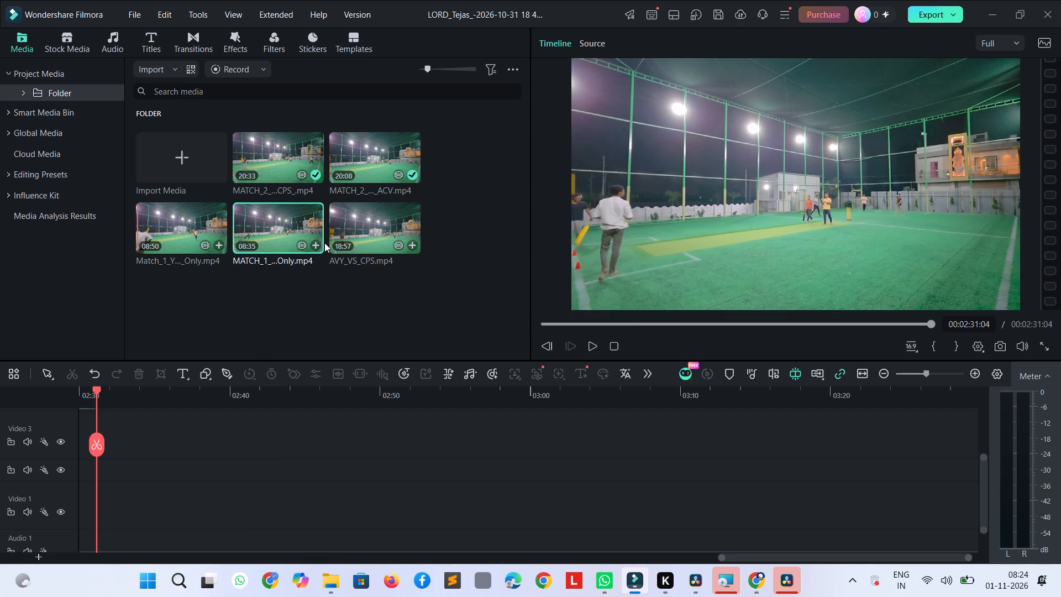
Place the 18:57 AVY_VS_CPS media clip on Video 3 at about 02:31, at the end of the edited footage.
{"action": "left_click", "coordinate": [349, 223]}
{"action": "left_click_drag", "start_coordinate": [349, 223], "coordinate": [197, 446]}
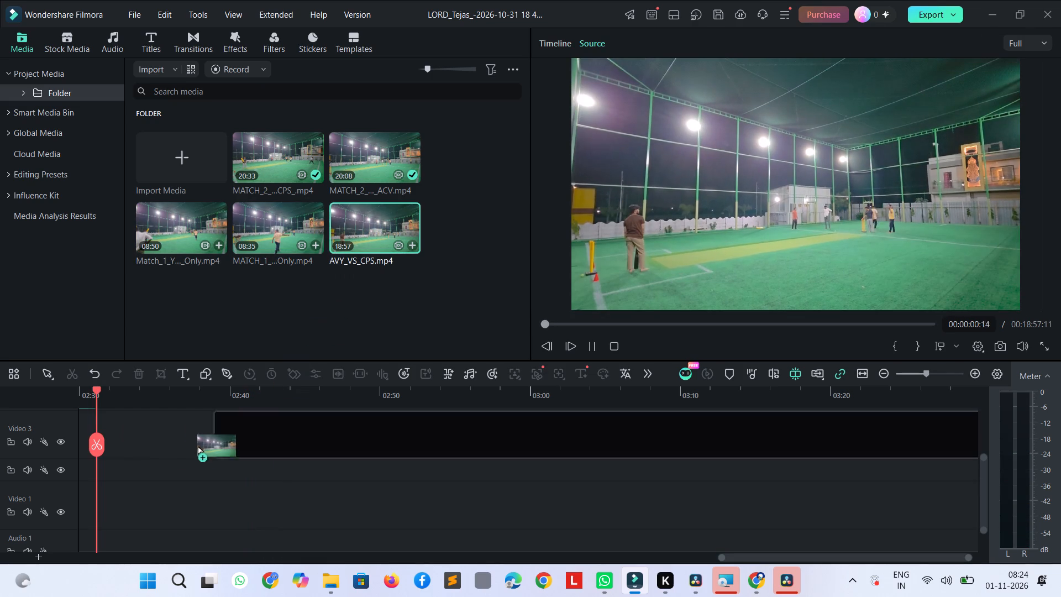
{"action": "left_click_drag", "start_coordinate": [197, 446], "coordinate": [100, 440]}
Play the beginning of the placed AVY_VS_CPS clip and skim forward through it to about 18:17 on the timeline.
{"action": "key", "text": "space"}
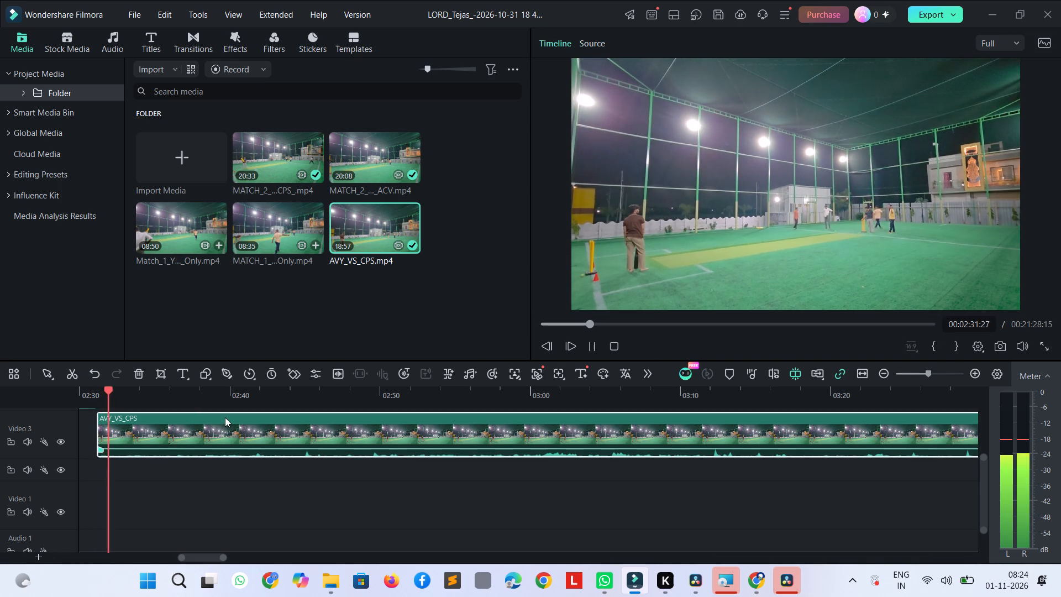
{"action": "key", "text": "shift+Right"}
{"action": "key", "text": "shift+Right"}
{"action": "key", "text": "shift+Right"}
{"action": "key", "text": "shift+Right"}
{"action": "key", "text": "shift+Right"}
{"action": "key", "text": "shift+Right"}
{"action": "key", "text": "shift+Right"}
{"action": "key", "text": "shift+Right"}
{"action": "key", "text": "shift+Right"}
{"action": "key", "text": "shift+Right"}
{"action": "key", "text": "shift+Right"}
{"action": "key", "text": "shift+Right"}
{"action": "key", "text": "shift+Right"}
{"action": "key", "text": "shift+Right"}
{"action": "key", "text": "shift+Right"}
{"action": "key", "text": "shift+Right"}
{"action": "key", "text": "shift+Right"}
{"action": "key", "text": "shift+Right"}
{"action": "key", "text": "shift+Right"}
{"action": "key", "text": "shift+Right"}
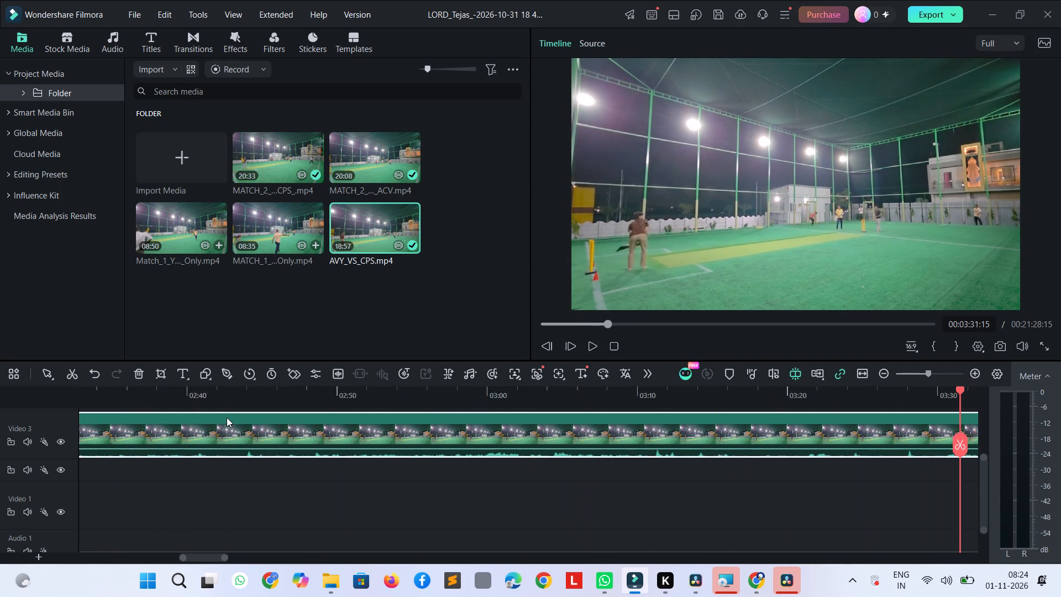
{"action": "key", "text": "shift+Right"}
{"action": "key", "text": "shift+Right"}
{"action": "key", "text": "shift+Right"}
{"action": "key", "text": "shift+Right"}
{"action": "key", "text": "shift+Right"}
{"action": "key", "text": "shift+Right"}
{"action": "key", "text": "shift+Right"}
{"action": "key", "text": "shift+Right"}
{"action": "key", "text": "shift+Right"}
{"action": "key", "text": "shift+Right"}
{"action": "key", "text": "shift+Right"}
{"action": "key", "text": "shift+Right"}
{"action": "key", "text": "shift+Right"}
{"action": "key", "text": "shift+Right"}
{"action": "key", "text": "shift+Right"}
{"action": "key", "text": "shift+Right"}
{"action": "key", "text": "shift+Right"}
{"action": "key", "text": "shift+Right"}
{"action": "key", "text": "shift+Right"}
{"action": "key", "text": "shift+Right"}
{"action": "key", "text": "shift+Right"}
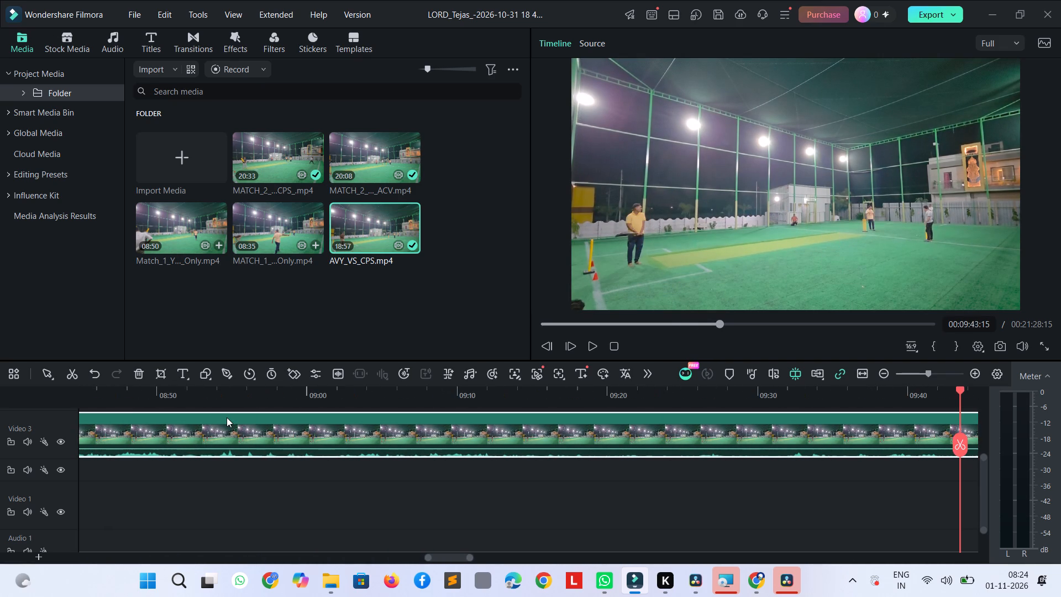
{"action": "key", "text": "shift+Right"}
{"action": "key", "text": "shift+Right"}
{"action": "key", "text": "shift+Right"}
{"action": "key", "text": "shift+Right"}
{"action": "key", "text": "shift+Right"}
{"action": "key", "text": "shift+Right"}
{"action": "key", "text": "shift+Right"}
{"action": "key", "text": "shift+Right"}
{"action": "key", "text": "shift+Right"}
{"action": "key", "text": "shift+Right"}
{"action": "key", "text": "shift+Right"}
{"action": "key", "text": "shift+Right"}
{"action": "key", "text": "shift+Right"}
{"action": "key", "text": "shift+Right"}
{"action": "key", "text": "shift+Right"}
{"action": "key", "text": "shift+Right"}
{"action": "key", "text": "shift+Right"}
{"action": "key", "text": "shift+Right"}
{"action": "key", "text": "shift+Right"}
{"action": "key", "text": "shift+Right"}
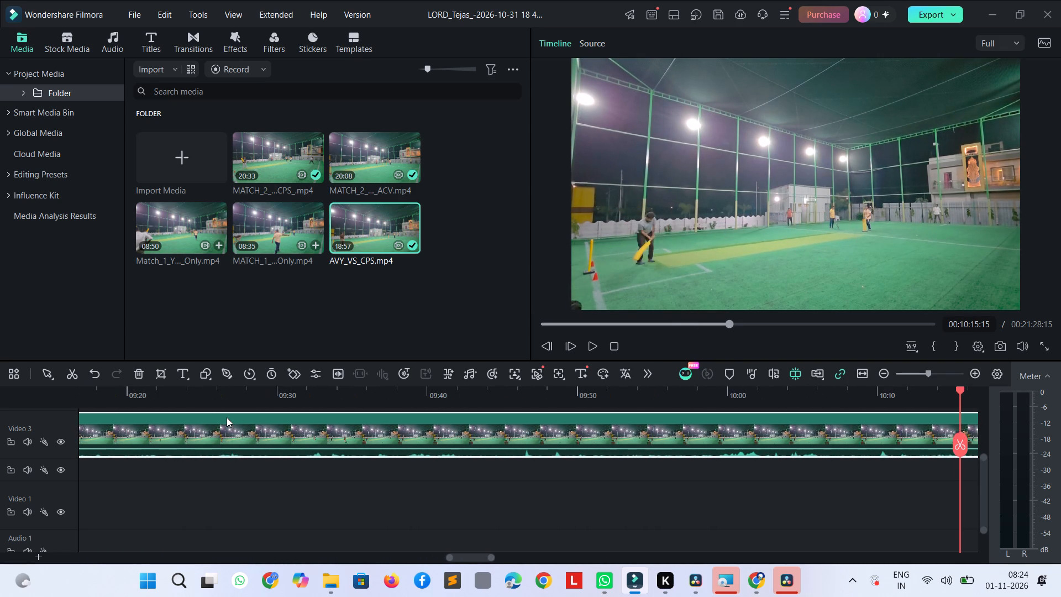
{"action": "key", "text": "shift+Right"}
{"action": "key", "text": "shift+Right"}
{"action": "key", "text": "shift+Right"}
{"action": "key", "text": "shift+Right"}
{"action": "key", "text": "shift+Right"}
{"action": "key", "text": "shift+Right"}
{"action": "key", "text": "shift+Right"}
{"action": "key", "text": "shift+Right"}
{"action": "key", "text": "shift+Right"}
{"action": "key", "text": "shift+Right"}
{"action": "key", "text": "shift+Right"}
{"action": "key", "text": "shift+Right"}
{"action": "key", "text": "shift+Right"}
{"action": "key", "text": "shift+Right"}
{"action": "key", "text": "shift+Right"}
{"action": "key", "text": "shift+Right"}
{"action": "key", "text": "shift+Right"}
{"action": "key", "text": "shift+Right"}
{"action": "key", "text": "shift+Right"}
{"action": "key", "text": "shift+Right"}
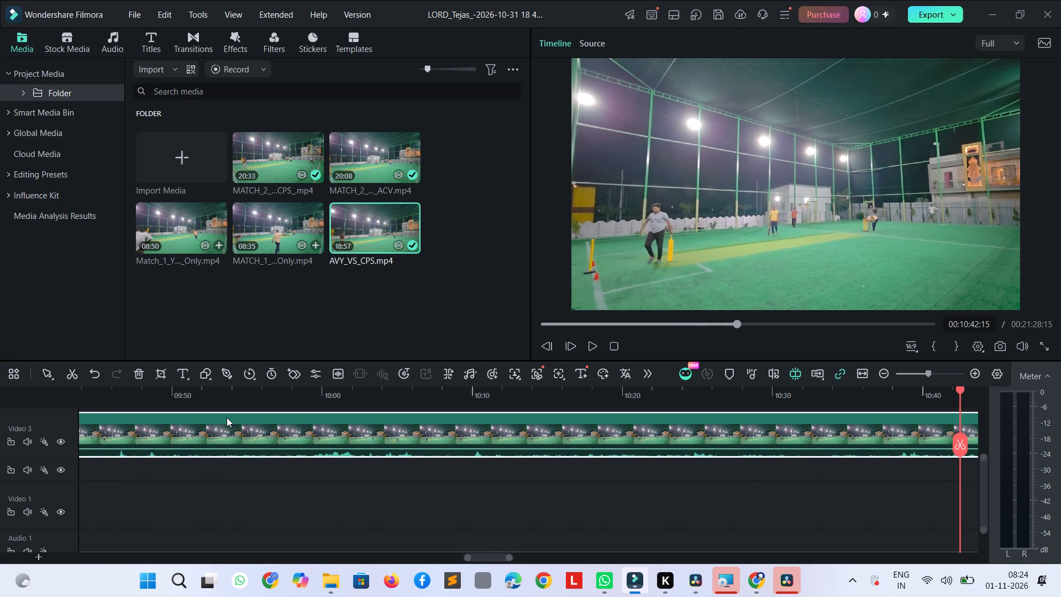
{"action": "key", "text": "shift+Right"}
{"action": "key", "text": "shift+Right"}
{"action": "key", "text": "shift+Right"}
{"action": "key", "text": "shift+Right"}
{"action": "key", "text": "shift+Right"}
{"action": "key", "text": "shift+Right"}
{"action": "key", "text": "shift+Right"}
{"action": "key", "text": "shift+Right"}
{"action": "key", "text": "shift+Right"}
{"action": "key", "text": "shift+Right"}
{"action": "key", "text": "shift+Right"}
{"action": "key", "text": "shift+Right"}
{"action": "key", "text": "shift+Right"}
{"action": "key", "text": "shift+Right"}
{"action": "key", "text": "shift+Right"}
{"action": "key", "text": "shift+Right"}
{"action": "key", "text": "shift+Right"}
{"action": "key", "text": "shift+Right"}
{"action": "key", "text": "shift+Right"}
{"action": "key", "text": "shift+Right"}
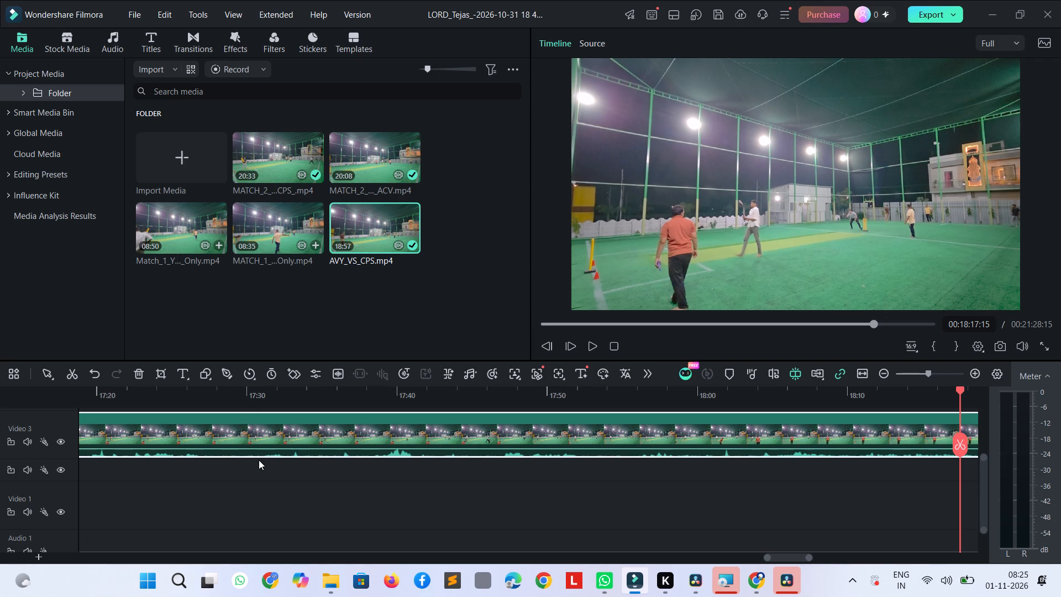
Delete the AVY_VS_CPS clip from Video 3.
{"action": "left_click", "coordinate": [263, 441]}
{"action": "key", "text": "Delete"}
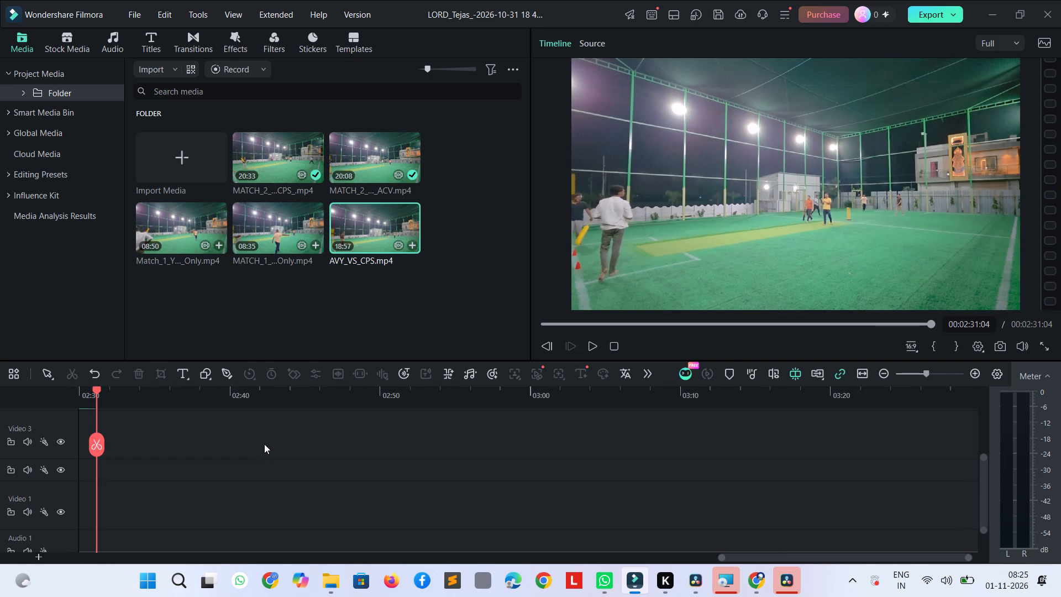
Step back through the closing MATCH_2_YPS_VS_ACV clips from the end of the edited footage to about 02:17.
{"action": "scroll", "coordinate": [236, 457], "scroll_direction": "up", "scroll_amount": 3}
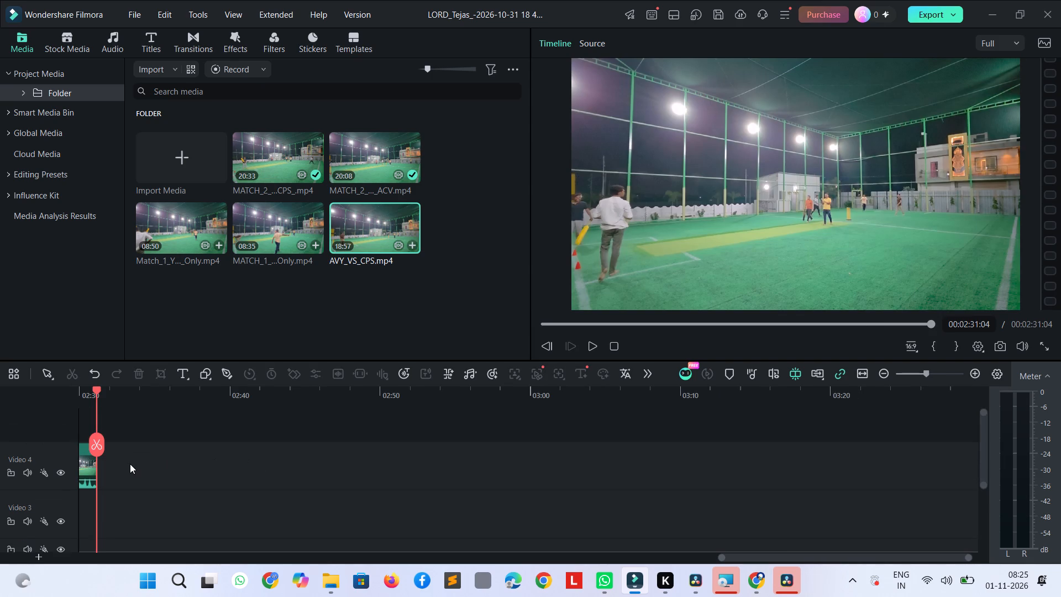
{"action": "key", "text": "Left"}
{"action": "key", "text": "Left"}
{"action": "key", "text": "Left"}
{"action": "key", "text": "Left"}
{"action": "key", "text": "Left"}
{"action": "key", "text": "Left"}
{"action": "key", "text": "Left"}
{"action": "key", "text": "Left"}
{"action": "key", "text": "Left"}
{"action": "key", "text": "Left"}
{"action": "key", "text": "Left"}
{"action": "key", "text": "Left"}
{"action": "key", "text": "Left"}
{"action": "key", "text": "Left"}
{"action": "key", "text": "Left"}
{"action": "key", "text": "Left"}
{"action": "key", "text": "Left"}
{"action": "key", "text": "Left"}
{"action": "key", "text": "Left"}
{"action": "key", "text": "Left"}
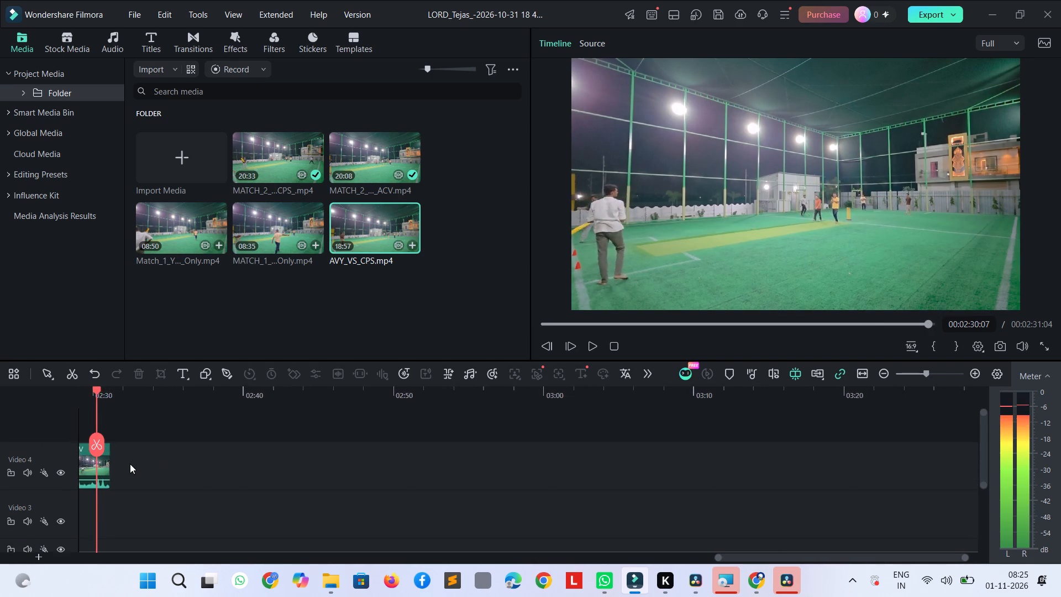
{"action": "key", "text": "shift+Left"}
{"action": "key", "text": "shift+Left"}
{"action": "key", "text": "shift+Left"}
{"action": "key", "text": "shift+Left"}
{"action": "key", "text": "shift+Left"}
{"action": "key", "text": "shift+Left"}
{"action": "key", "text": "shift+Left"}
{"action": "key", "text": "shift+Left"}
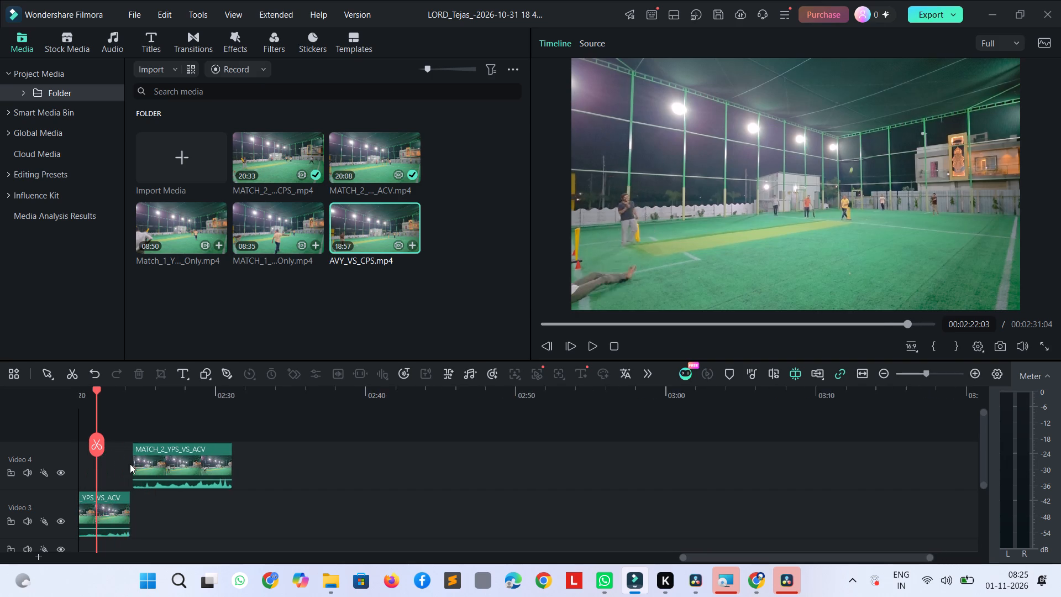
{"action": "key", "text": "shift+Left"}
{"action": "key", "text": "shift+Left"}
{"action": "key", "text": "shift+Left"}
{"action": "key", "text": "shift+Left"}
{"action": "key", "text": "shift+Left"}
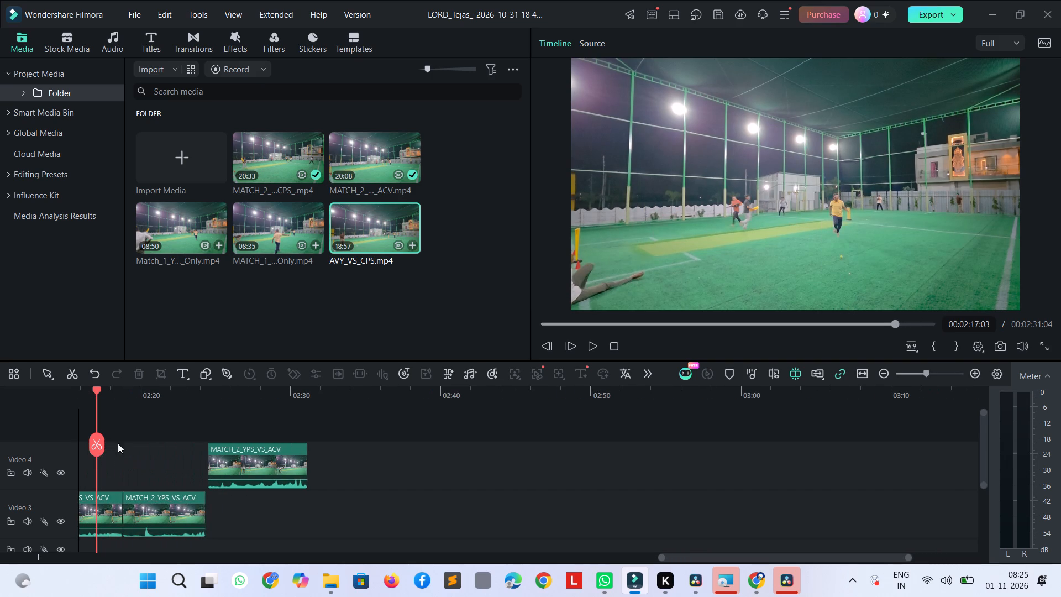
Move the last MATCH_2_YPS_VS_ACV clip from Video 4 down to Video 3, directly against the end of the preceding clip.
{"action": "left_click_drag", "start_coordinate": [256, 443], "coordinate": [256, 495]}
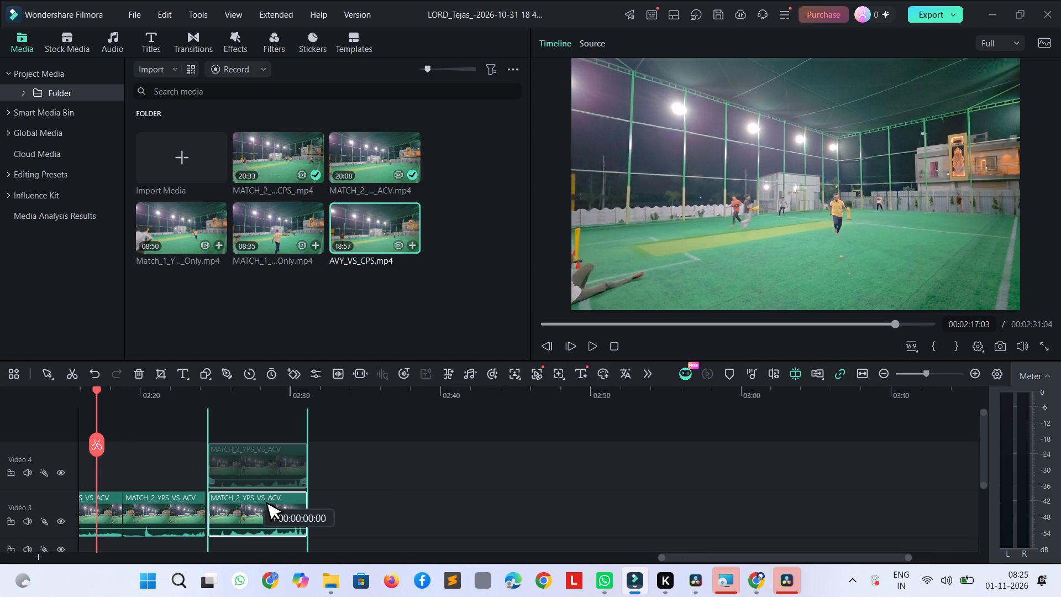
{"action": "left_click_drag", "start_coordinate": [256, 495], "coordinate": [251, 495]}
Play the footage from about 02:17, step back about five seconds, and replay the part leading up to 02:17.
{"action": "key", "text": "space"}
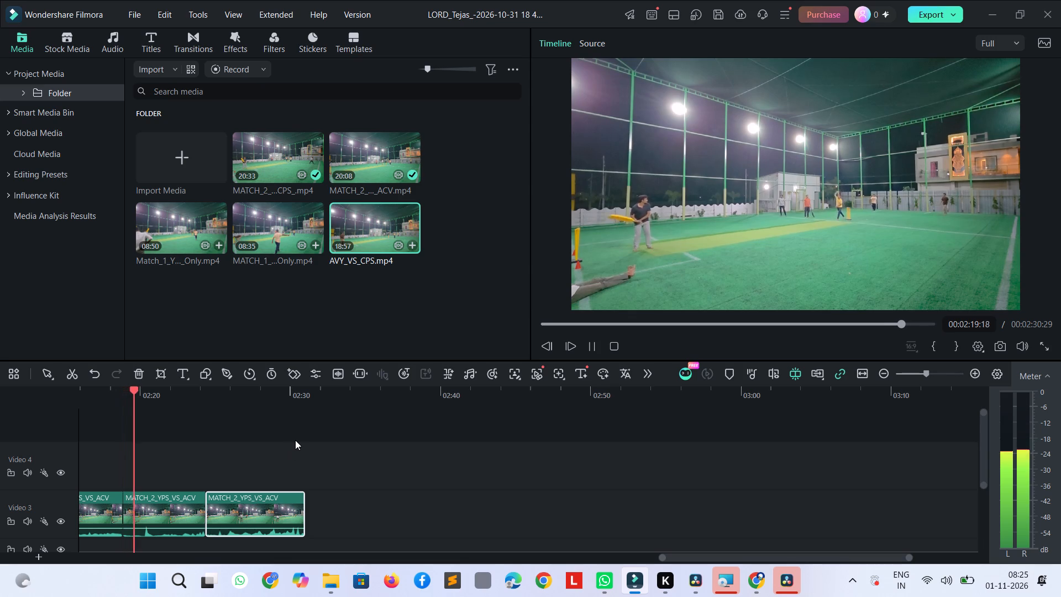
{"action": "key", "text": "space"}
{"action": "key", "text": "shift+Left"}
{"action": "key", "text": "shift+Left"}
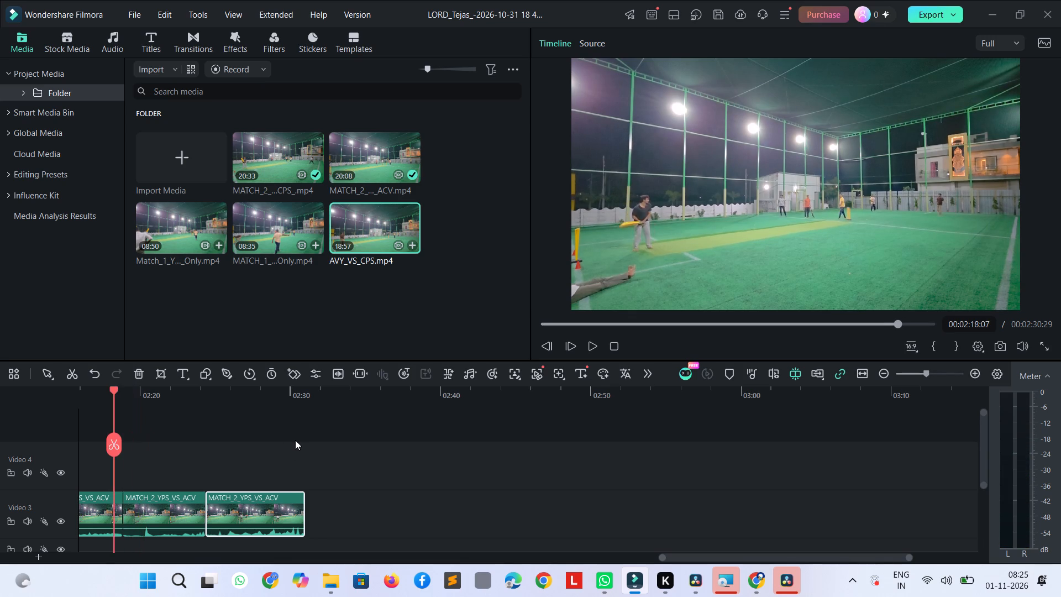
{"action": "key", "text": "shift+Left"}
{"action": "key", "text": "shift+Left"}
{"action": "key", "text": "shift+Left"}
{"action": "key", "text": "space"}
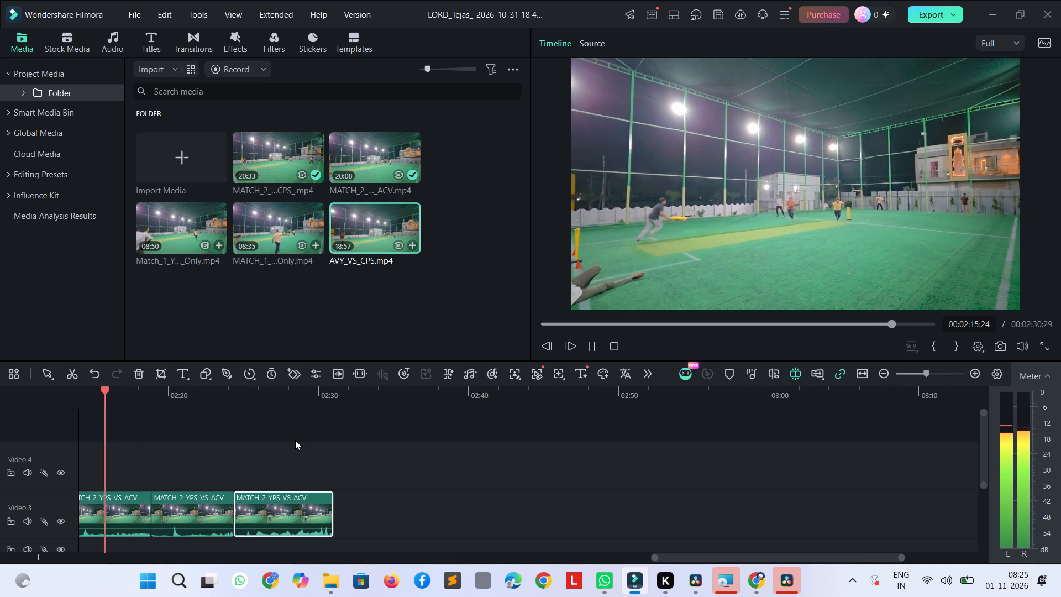
{"action": "key", "text": "space"}
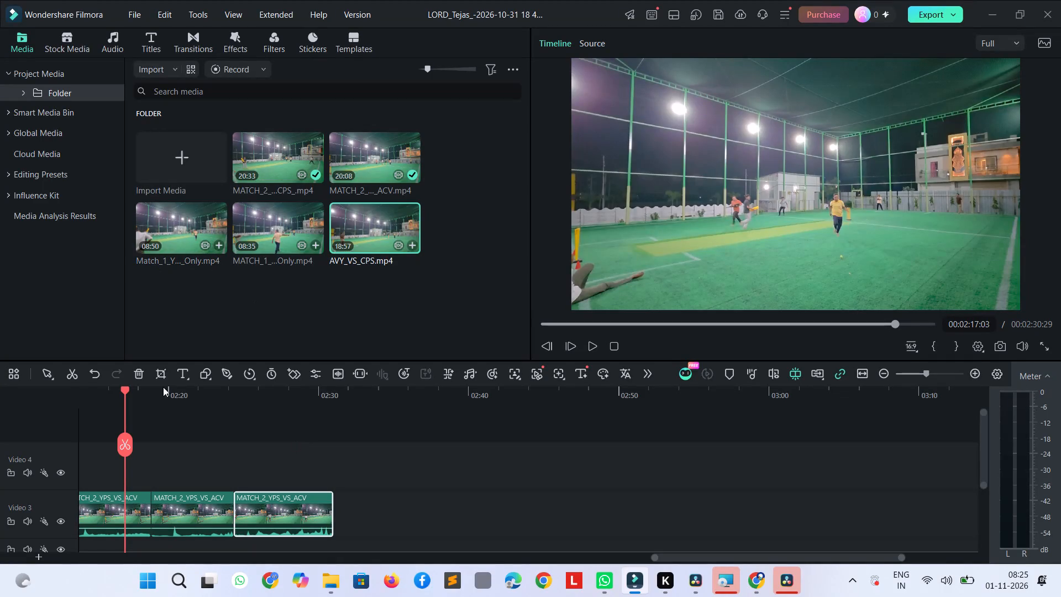
Add a text title about five seconds long at about 02:17 on the timeline.
{"action": "left_click", "coordinate": [187, 369]}
{"action": "left_click", "coordinate": [222, 421]}
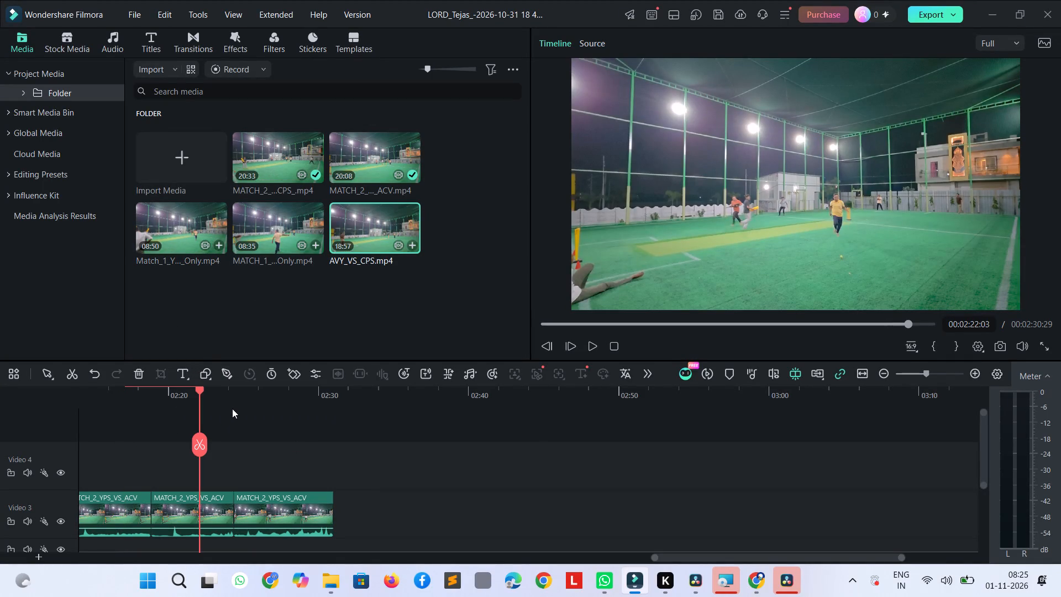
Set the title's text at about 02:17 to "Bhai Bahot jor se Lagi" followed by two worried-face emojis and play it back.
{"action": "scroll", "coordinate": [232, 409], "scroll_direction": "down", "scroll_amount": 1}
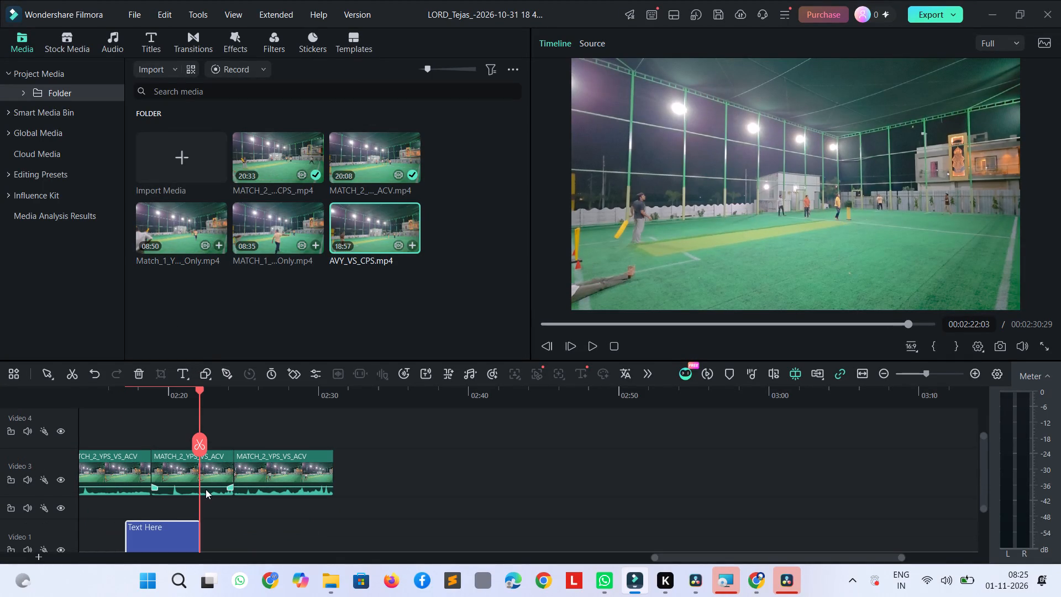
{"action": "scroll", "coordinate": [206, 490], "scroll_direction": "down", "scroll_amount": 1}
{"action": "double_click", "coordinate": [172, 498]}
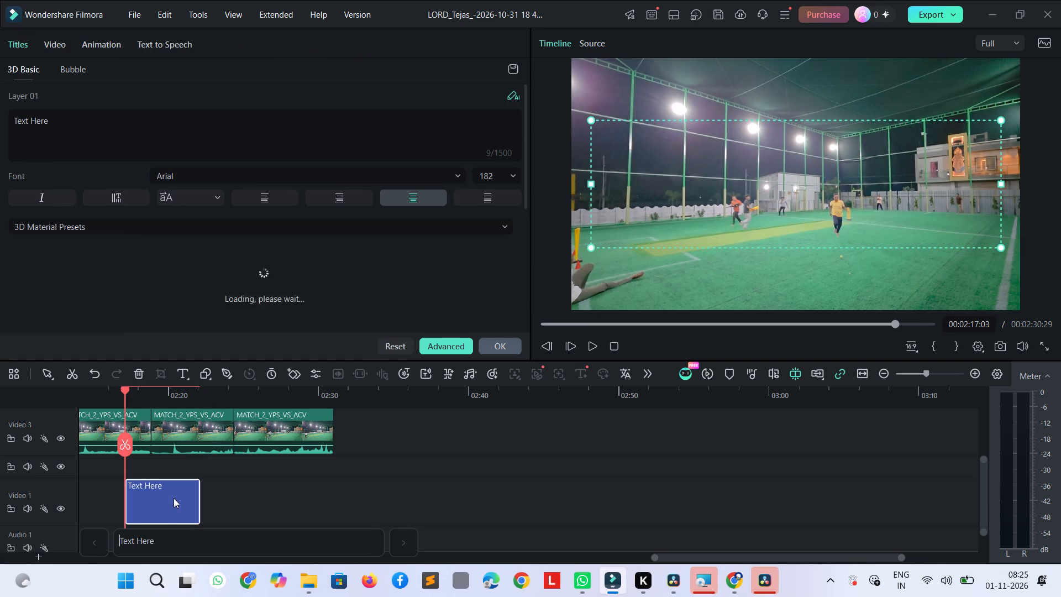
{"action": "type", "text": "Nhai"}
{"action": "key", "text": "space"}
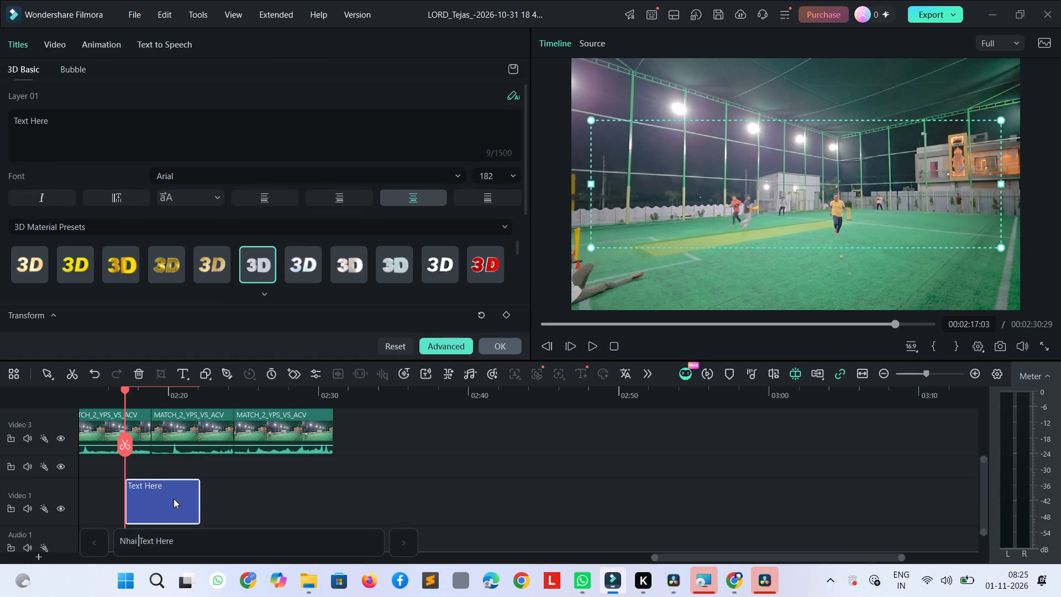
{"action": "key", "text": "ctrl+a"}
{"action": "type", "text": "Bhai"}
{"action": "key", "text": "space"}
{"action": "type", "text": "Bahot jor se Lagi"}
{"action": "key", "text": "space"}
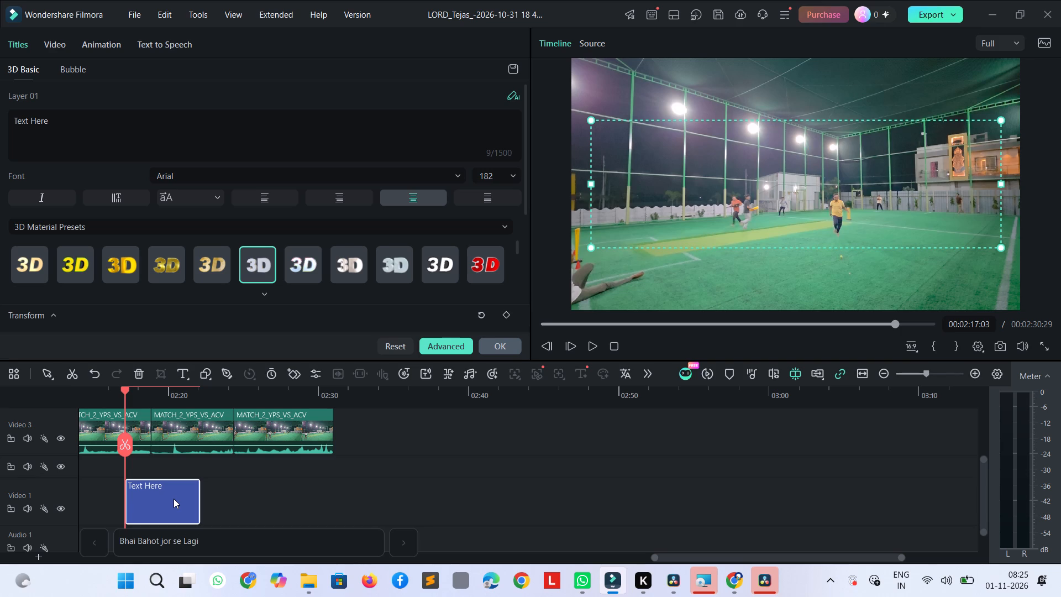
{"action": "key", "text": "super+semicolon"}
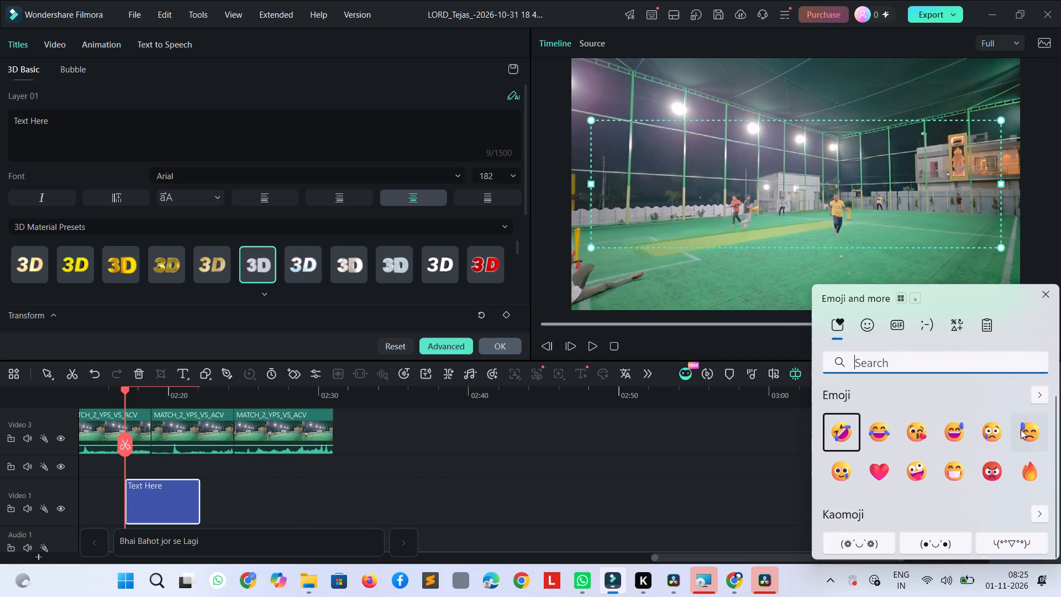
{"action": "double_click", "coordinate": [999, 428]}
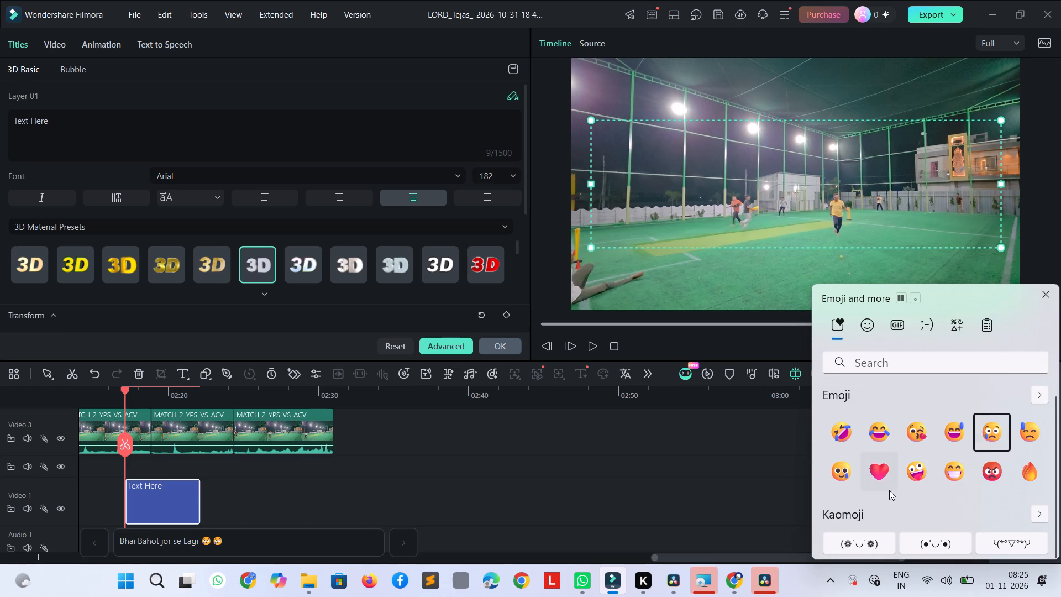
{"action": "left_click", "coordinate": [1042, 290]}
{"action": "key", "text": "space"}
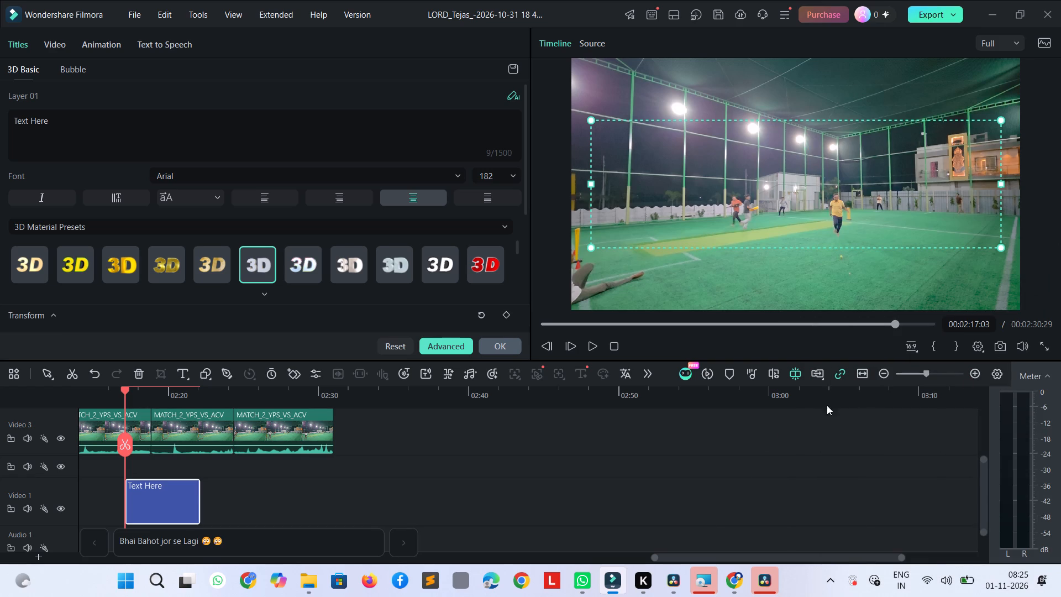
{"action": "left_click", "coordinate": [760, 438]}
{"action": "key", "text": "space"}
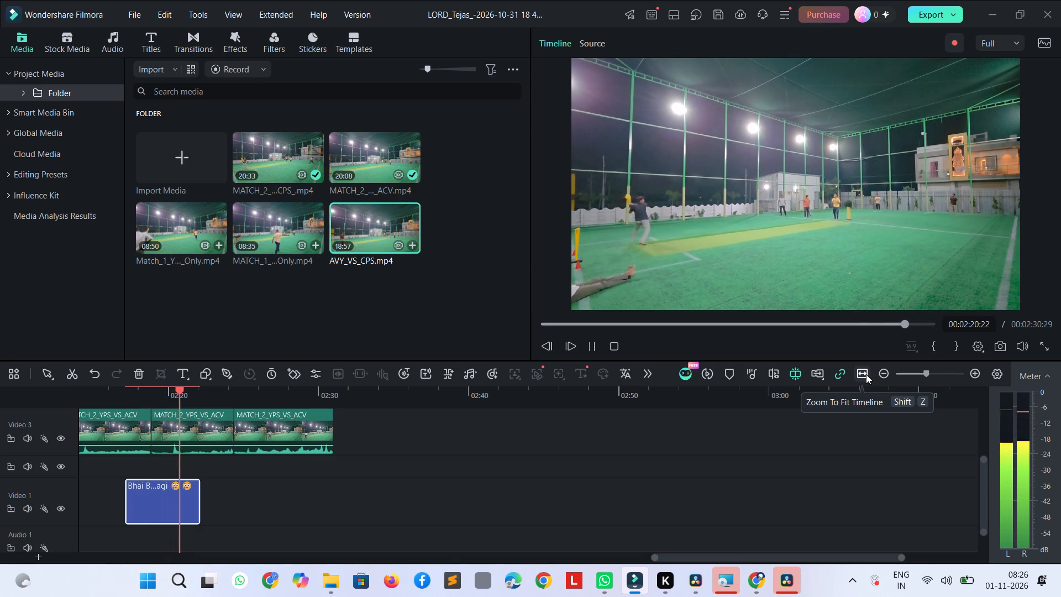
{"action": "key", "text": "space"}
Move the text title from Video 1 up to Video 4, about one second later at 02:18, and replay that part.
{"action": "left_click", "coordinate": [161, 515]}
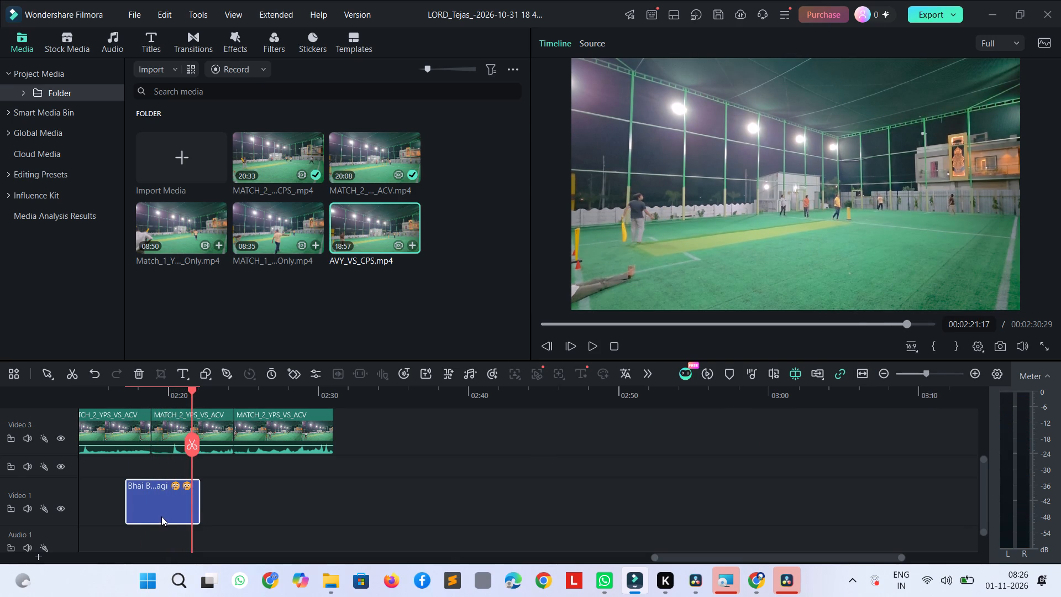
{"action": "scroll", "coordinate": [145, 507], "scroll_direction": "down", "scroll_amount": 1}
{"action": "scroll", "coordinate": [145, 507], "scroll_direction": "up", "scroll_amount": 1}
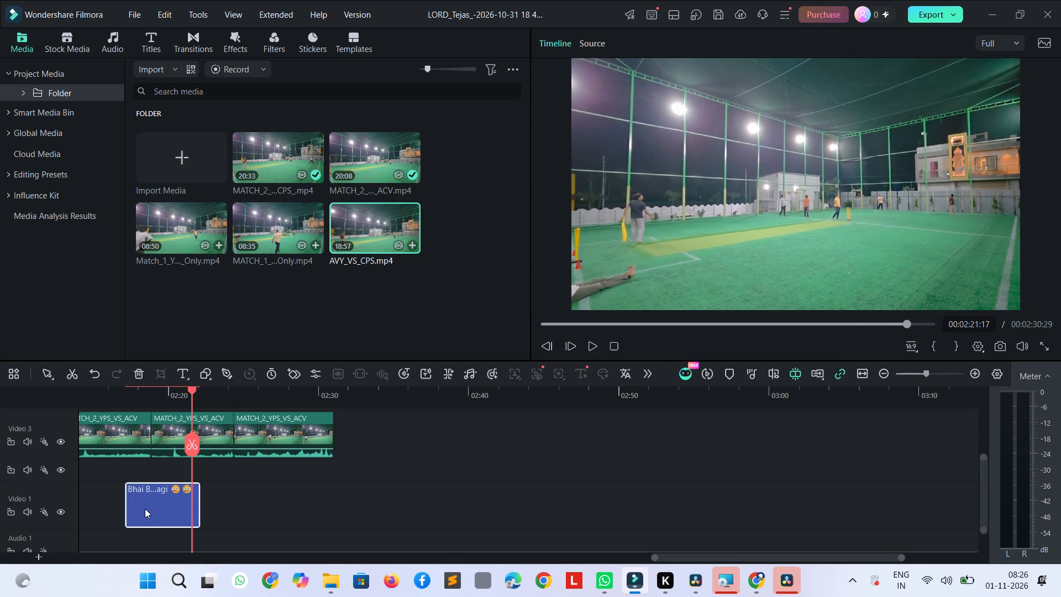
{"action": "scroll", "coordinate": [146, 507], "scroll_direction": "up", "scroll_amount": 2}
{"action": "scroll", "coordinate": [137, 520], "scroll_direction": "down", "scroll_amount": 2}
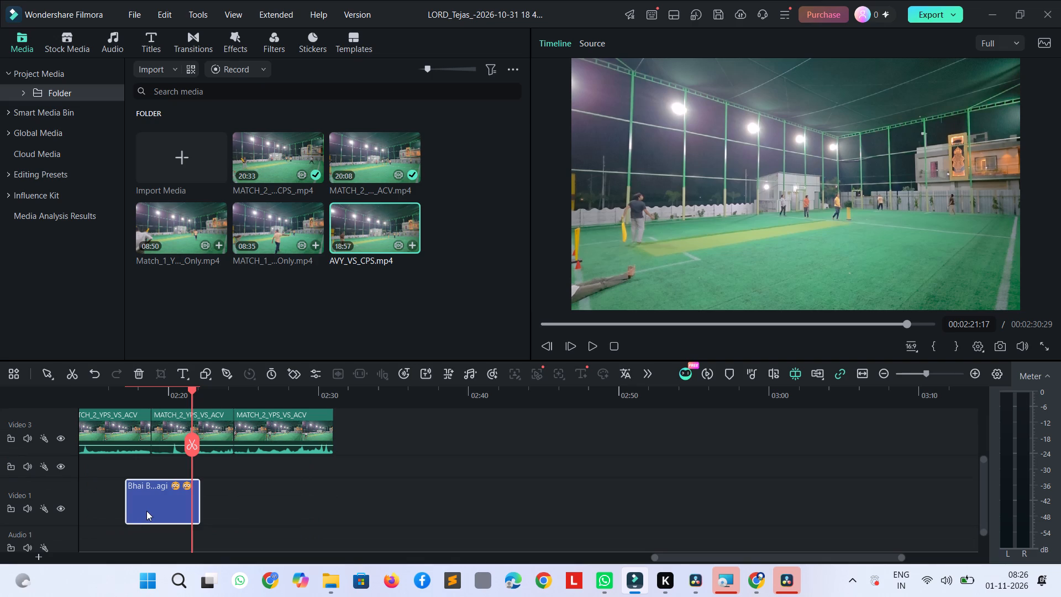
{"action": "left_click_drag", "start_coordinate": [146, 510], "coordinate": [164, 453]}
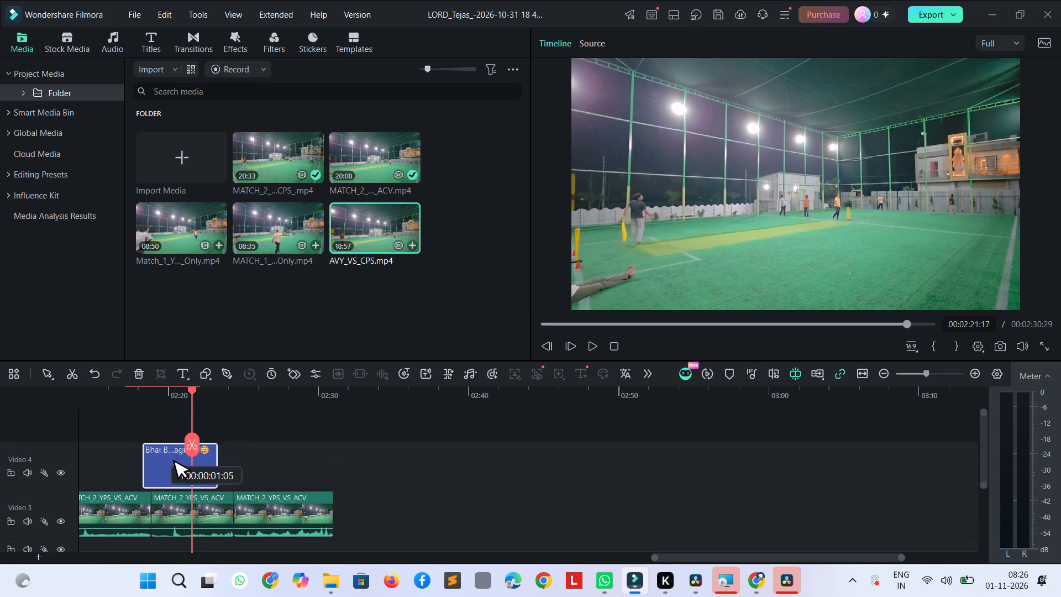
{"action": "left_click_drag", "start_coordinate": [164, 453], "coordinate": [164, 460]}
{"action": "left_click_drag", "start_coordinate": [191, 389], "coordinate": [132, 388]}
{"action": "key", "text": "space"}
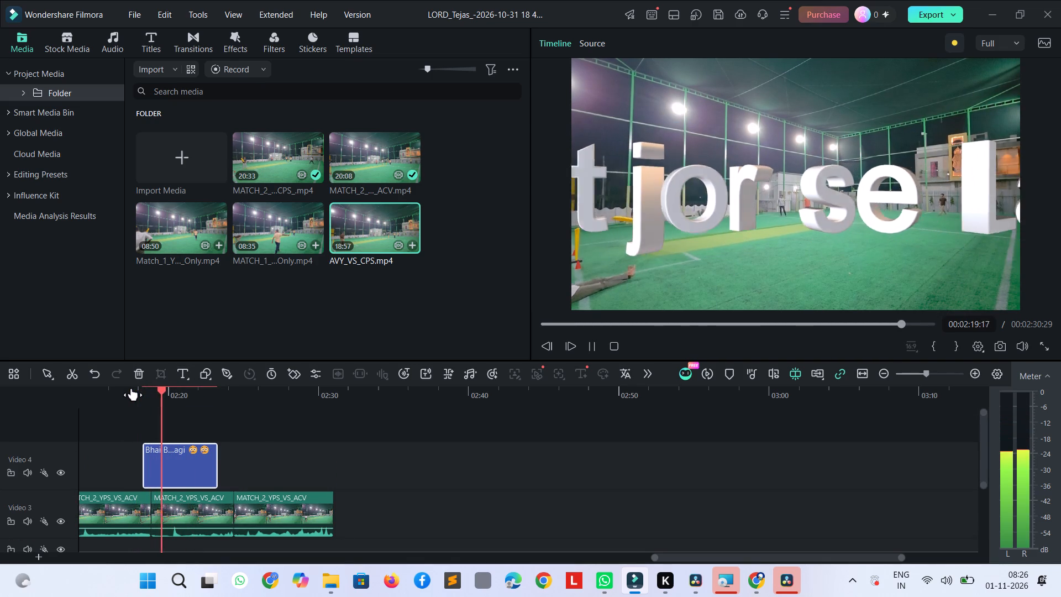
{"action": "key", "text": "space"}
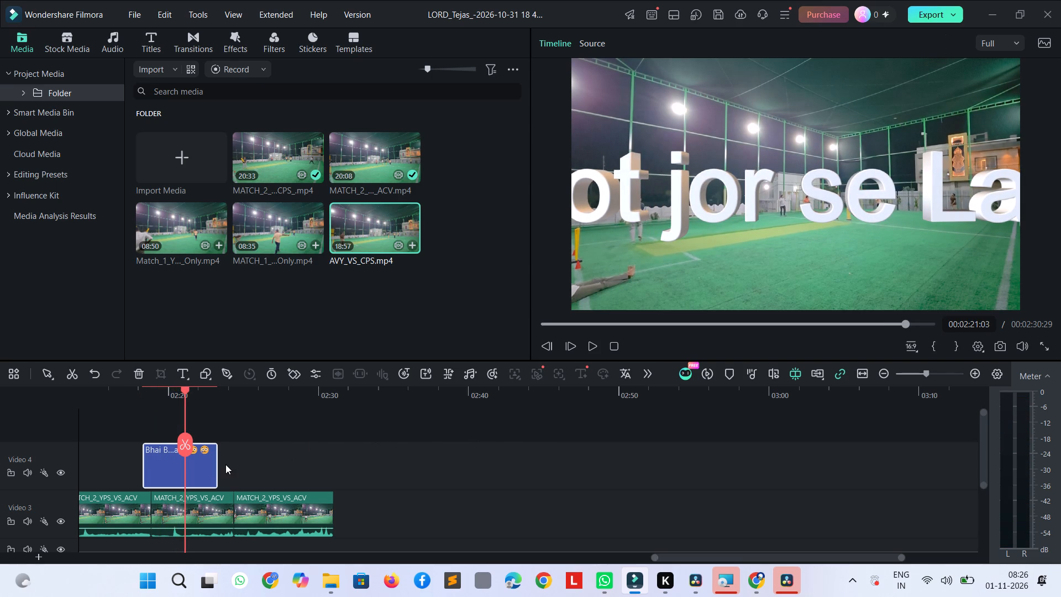
Delete the text title from Video 4 and play the remaining footage to its end.
{"action": "left_click", "coordinate": [190, 464]}
{"action": "key", "text": "Delete"}
{"action": "key", "text": "space"}
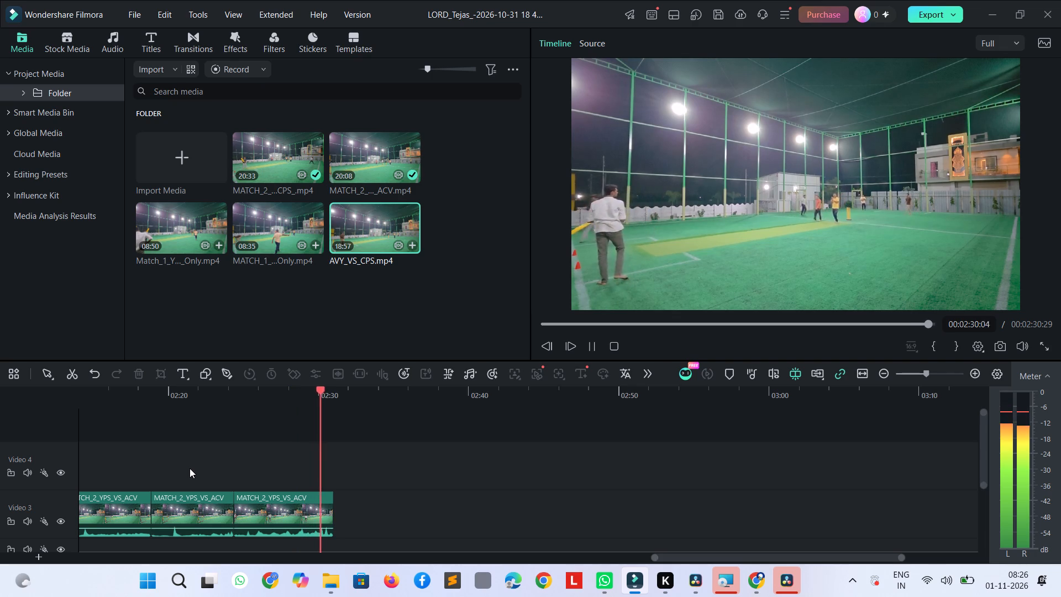
{"action": "key", "text": "space"}
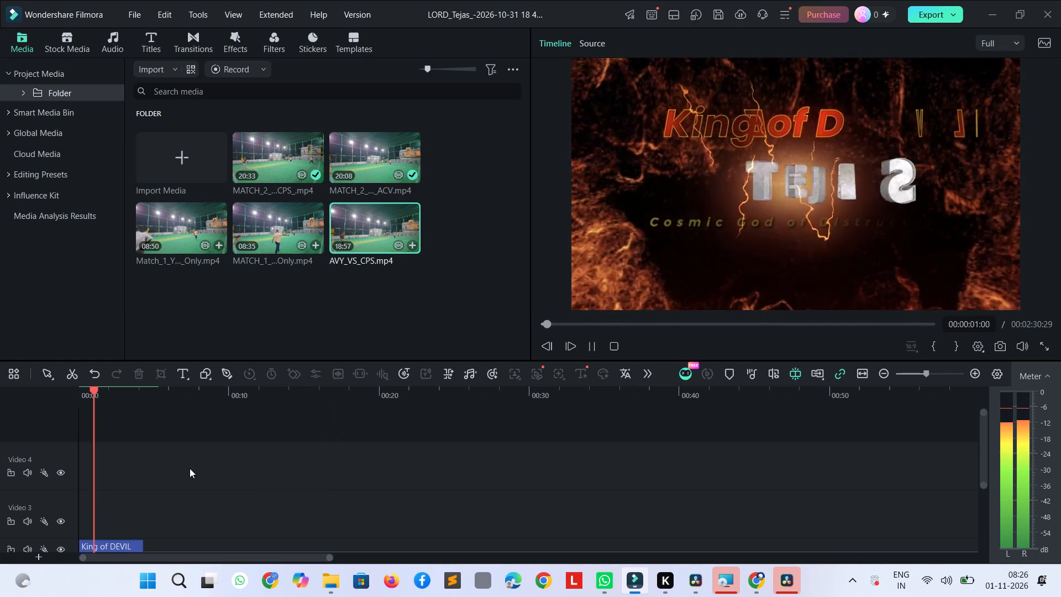
{"action": "key", "text": "space"}
Move the first MATCH_2_YPS_VS_ACV clip from Video 3 down to Video 1, directly after the last MATCH_2_AVY_VS_CPS clip, and scrub through it.
{"action": "scroll", "coordinate": [338, 441], "scroll_direction": "down", "scroll_amount": 2}
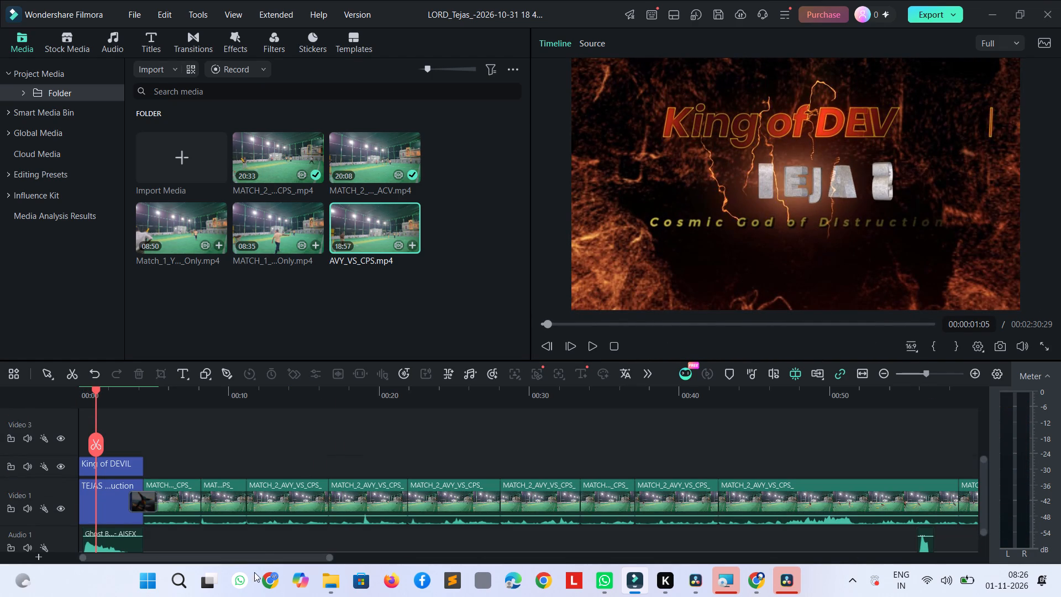
{"action": "left_click_drag", "start_coordinate": [258, 558], "coordinate": [276, 553]}
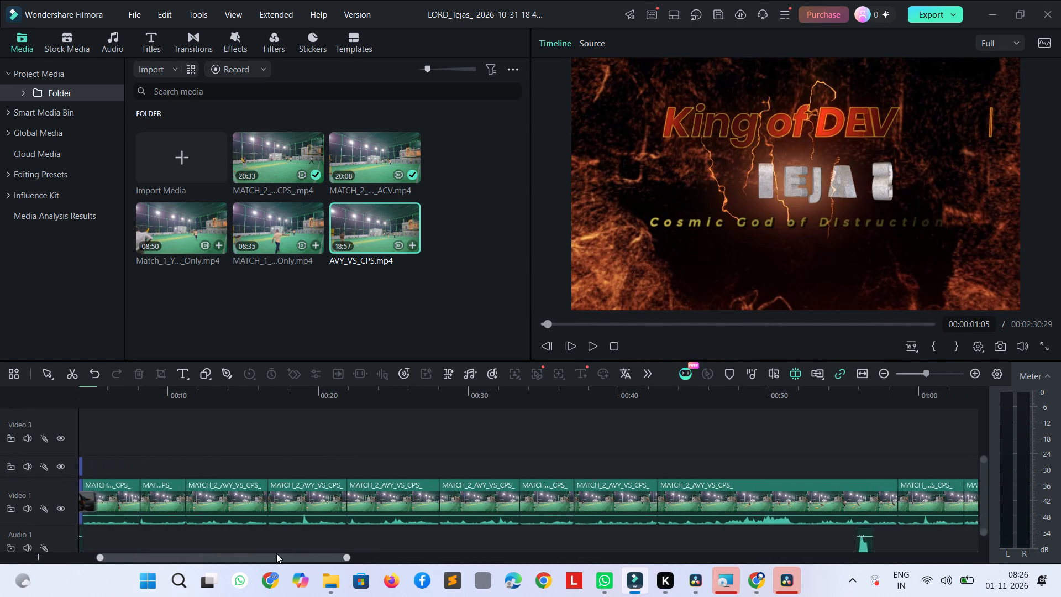
{"action": "left_click_drag", "start_coordinate": [276, 553], "coordinate": [490, 564]}
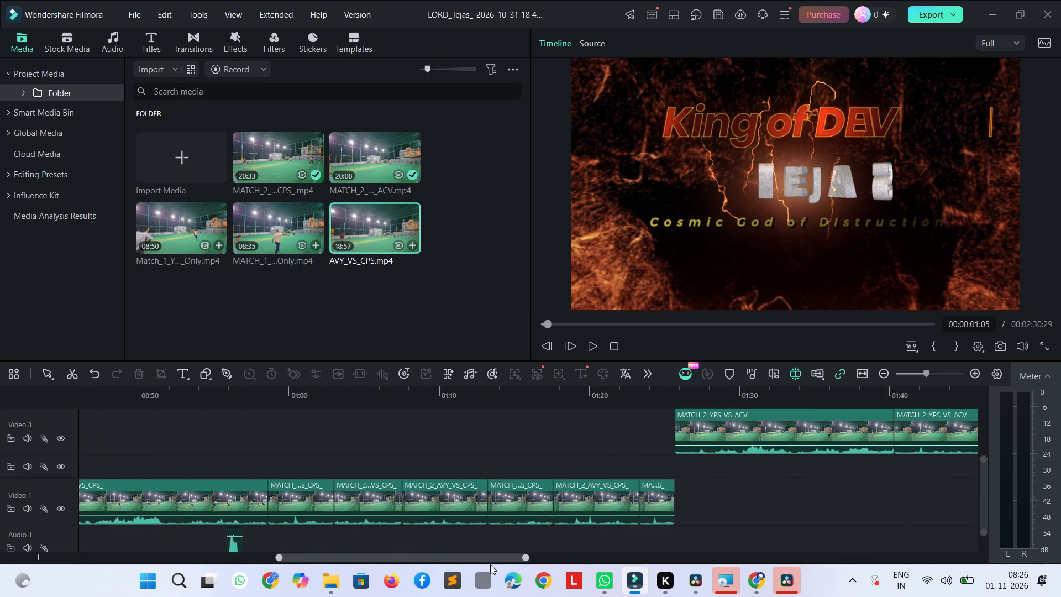
{"action": "left_click_drag", "start_coordinate": [490, 564], "coordinate": [498, 564]}
{"action": "left_click", "coordinate": [559, 433]}
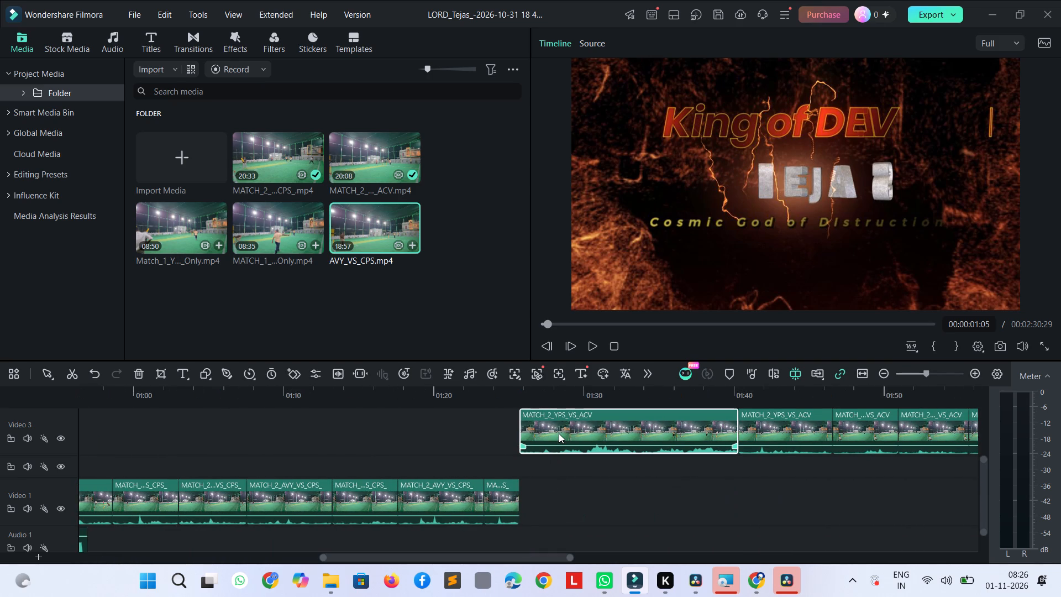
{"action": "left_click_drag", "start_coordinate": [559, 433], "coordinate": [556, 496]}
{"action": "key", "text": "space"}
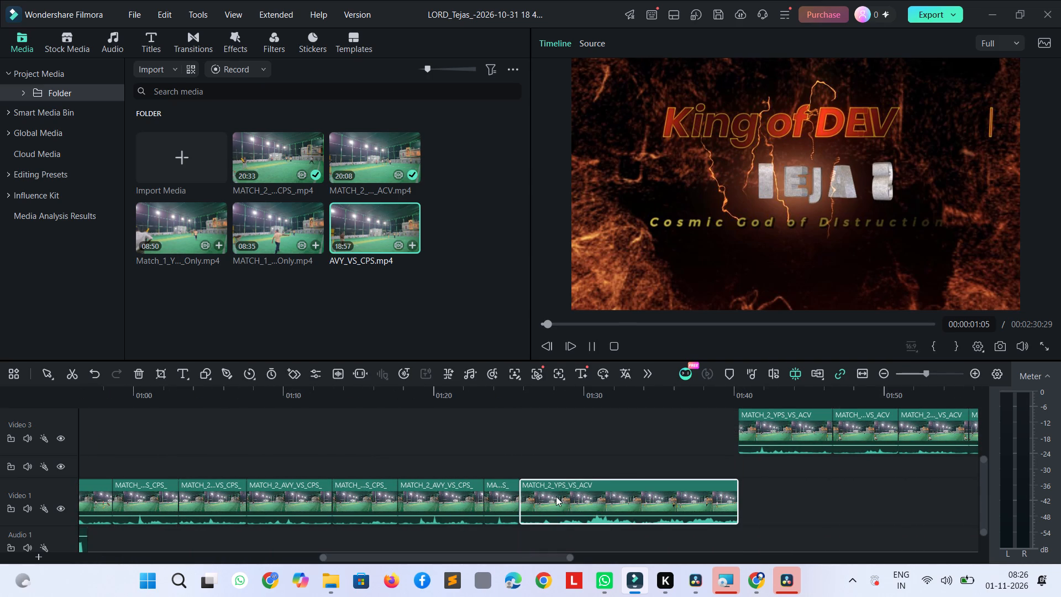
{"action": "key", "text": "space"}
{"action": "left_click_drag", "start_coordinate": [297, 557], "coordinate": [559, 550]}
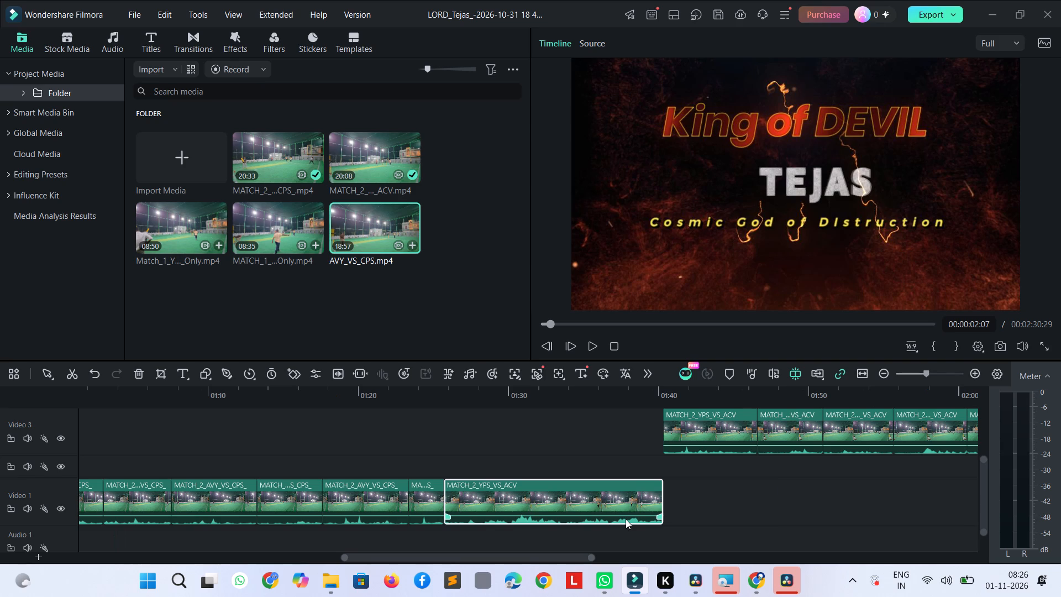
{"action": "double_click", "coordinate": [626, 519]}
{"action": "double_click", "coordinate": [632, 506]}
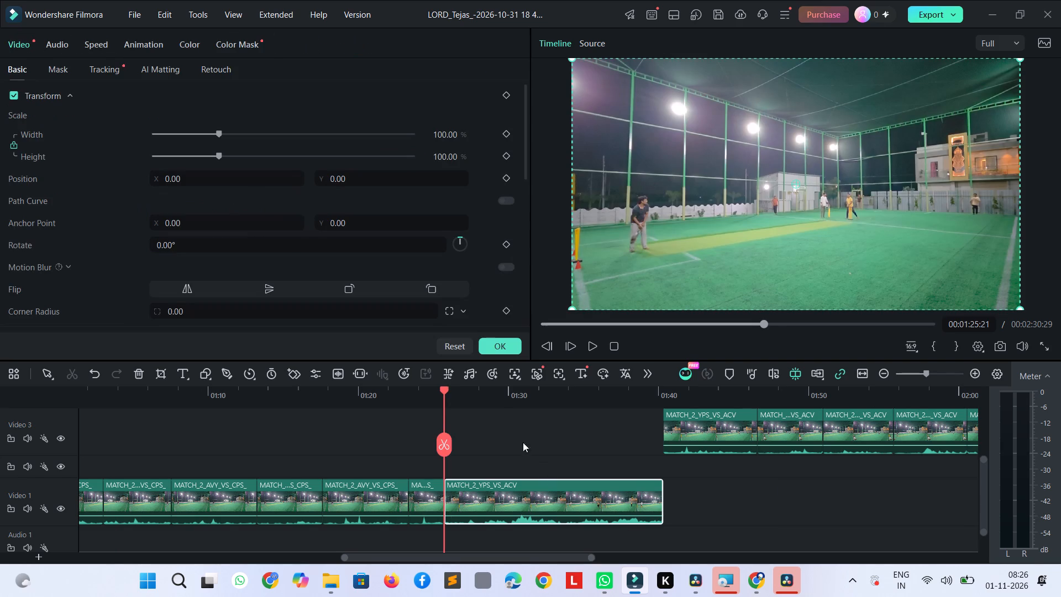
{"action": "left_click_drag", "start_coordinate": [442, 391], "coordinate": [583, 416]}
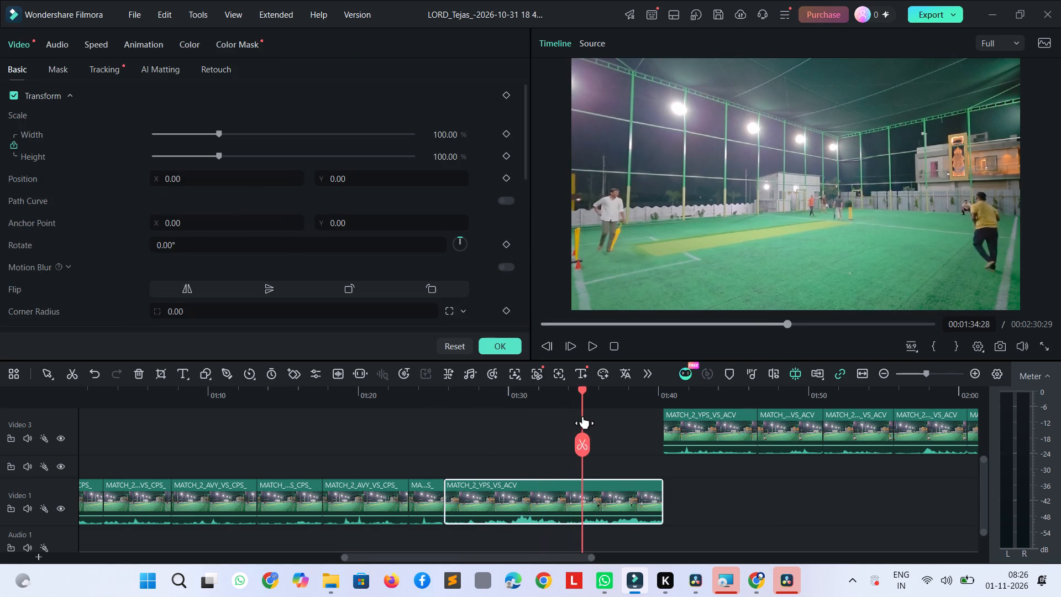
{"action": "left_click_drag", "start_coordinate": [583, 416], "coordinate": [639, 504]}
Move the next two MATCH_2_YPS_VS_ACV clips, starting at about 01:40 and 01:47, from Video 3 down to Video 1 at the same times.
{"action": "left_click", "coordinate": [721, 404]}
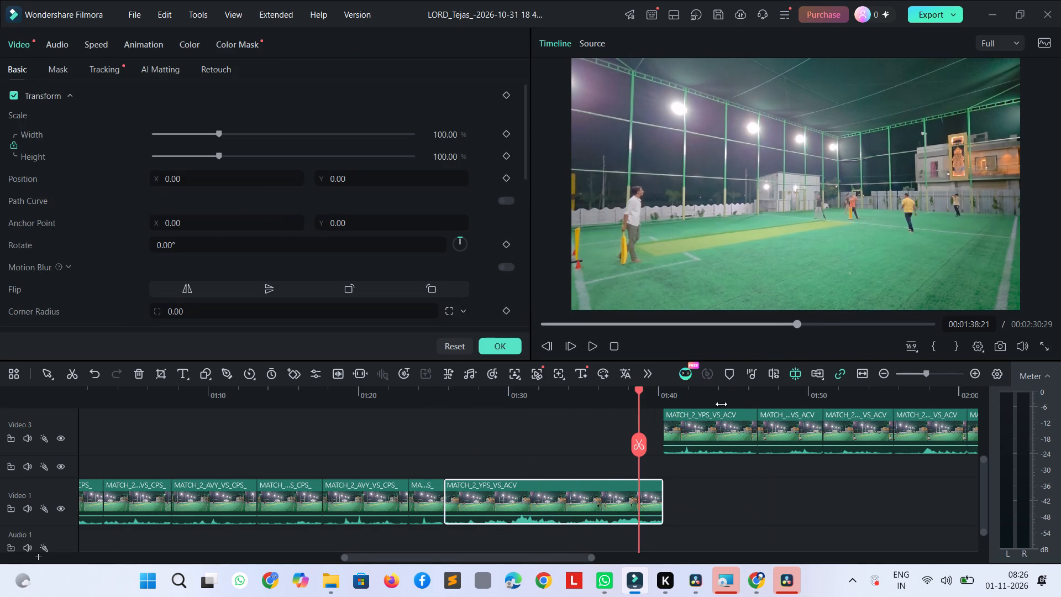
{"action": "left_click", "coordinate": [719, 423]}
{"action": "left_click_drag", "start_coordinate": [719, 423], "coordinate": [721, 502]}
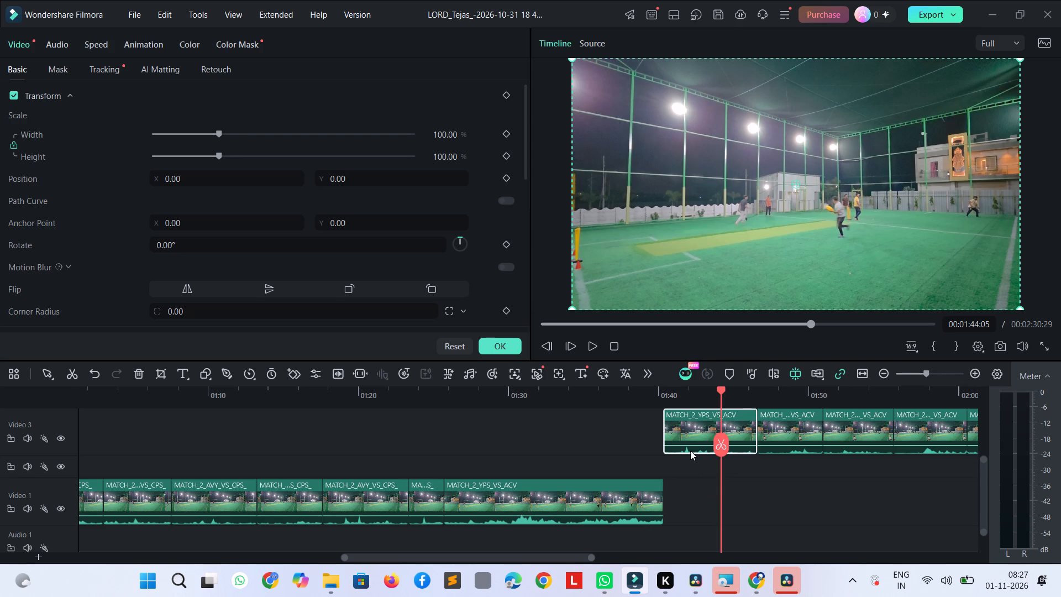
{"action": "left_click_drag", "start_coordinate": [691, 436], "coordinate": [686, 512]}
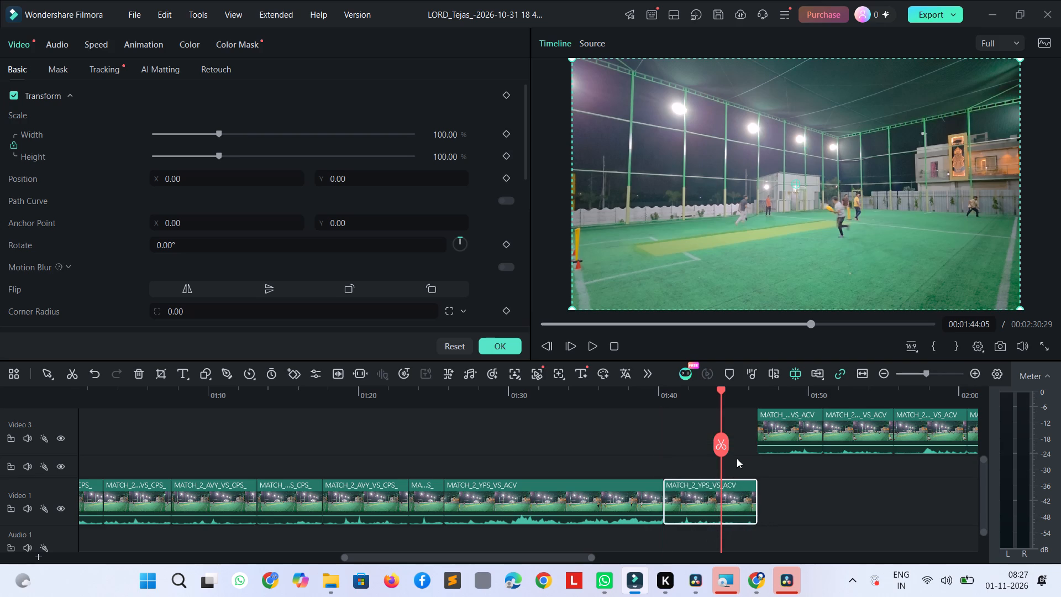
{"action": "left_click_drag", "start_coordinate": [766, 423], "coordinate": [764, 485]}
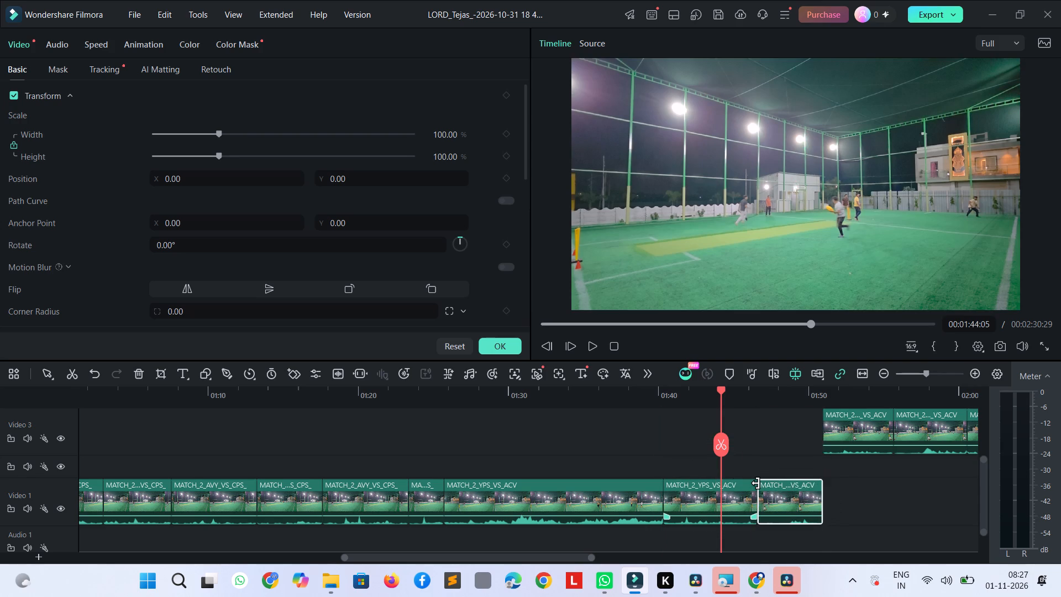
{"action": "left_click", "coordinate": [563, 551]}
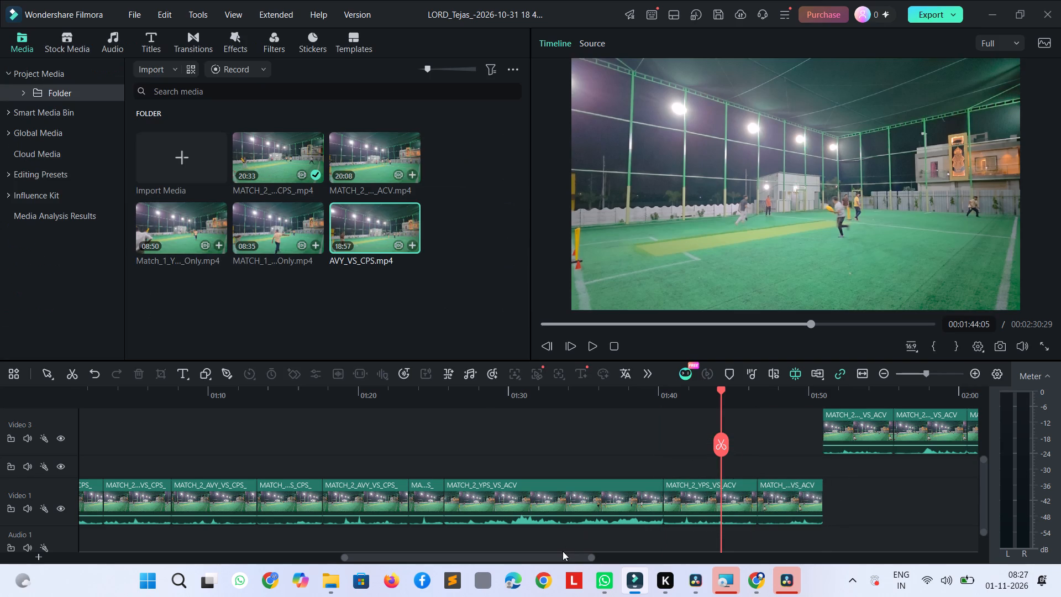
Preview briefly and move the following two MATCH_2_YPS_VS_ACV clips, starting at about 01:51 and 01:56, from Video 3 straight down to Video 1.
{"action": "key", "text": "space"}
{"action": "key", "text": "space"}
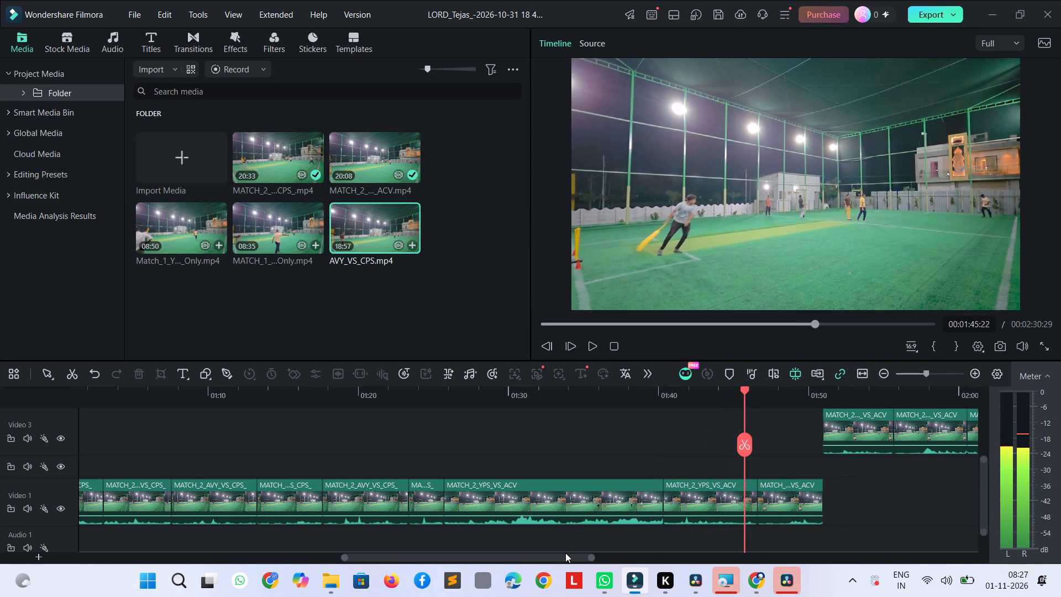
{"action": "left_click_drag", "start_coordinate": [565, 558], "coordinate": [614, 575]}
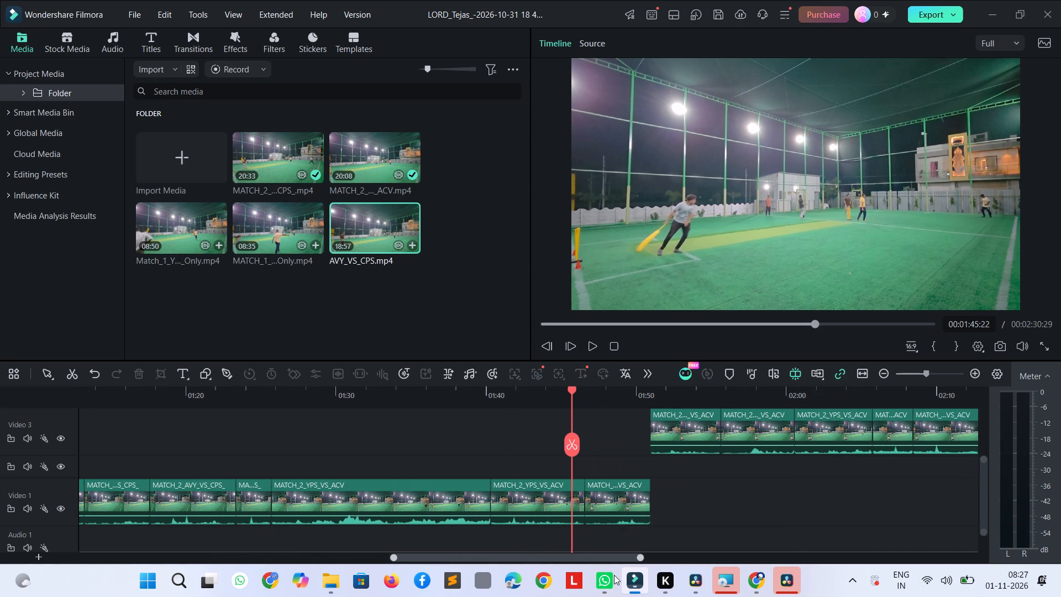
{"action": "left_click_drag", "start_coordinate": [614, 575], "coordinate": [614, 575]}
{"action": "key", "text": "space"}
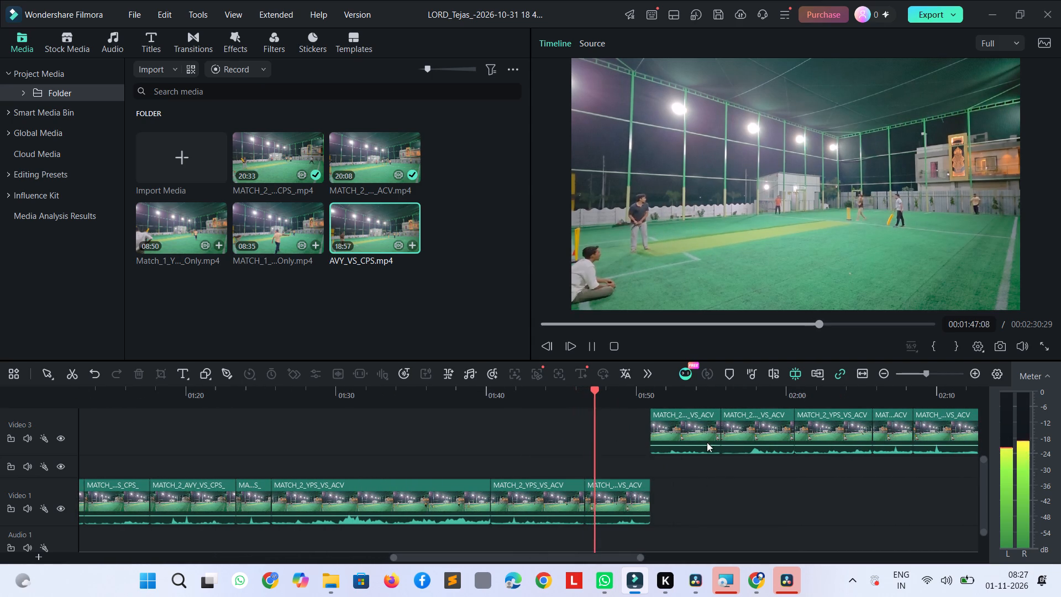
{"action": "key", "text": "space"}
{"action": "left_click_drag", "start_coordinate": [696, 419], "coordinate": [698, 499]}
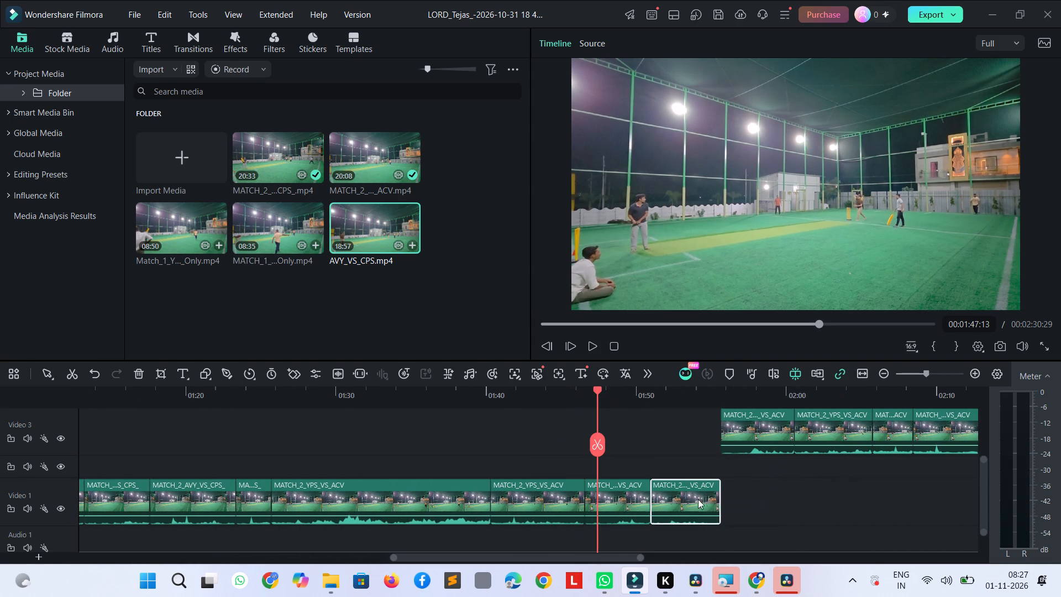
{"action": "left_click_drag", "start_coordinate": [744, 444], "coordinate": [740, 509]}
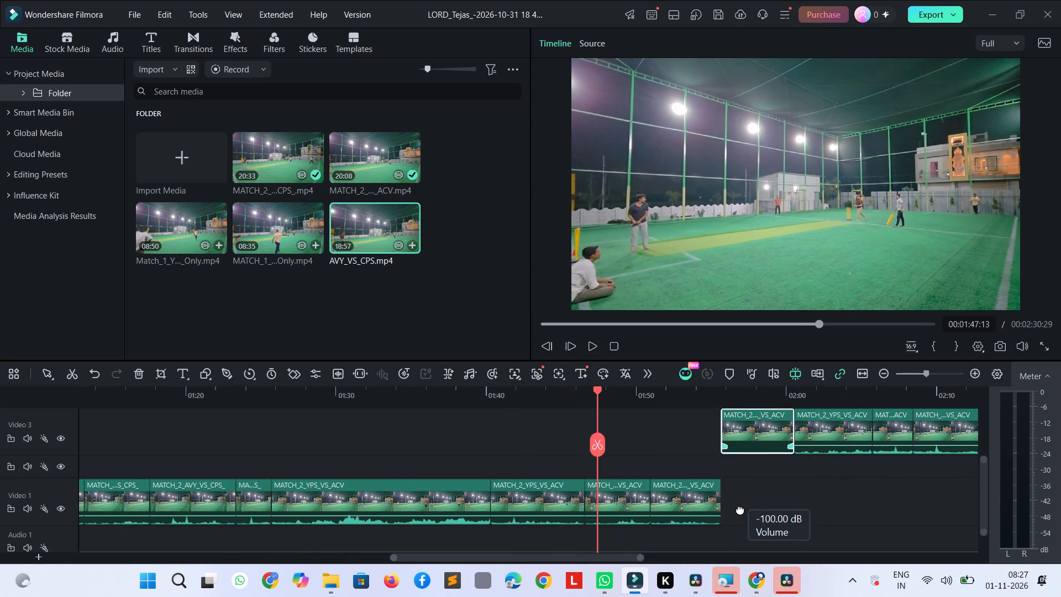
{"action": "left_click_drag", "start_coordinate": [740, 509], "coordinate": [739, 501]}
{"action": "left_click_drag", "start_coordinate": [741, 426], "coordinate": [739, 492]}
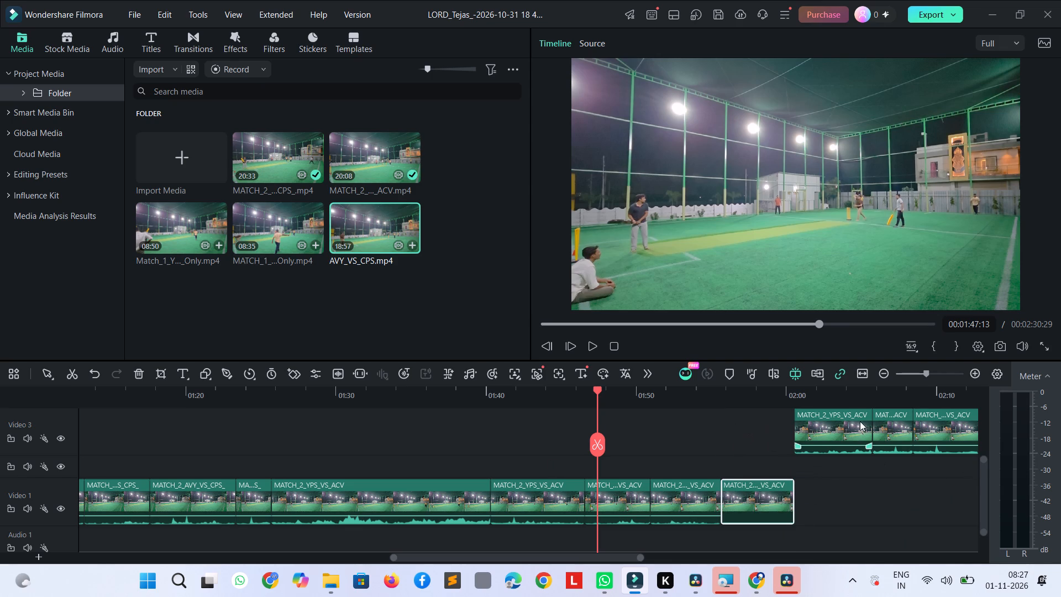
Move the three MATCH_2_YPS_VS_ACV clips starting at about 02:00, 02:05 and 02:08 from Video 3 straight down to Video 1.
{"action": "left_click", "coordinate": [834, 425]}
{"action": "left_click_drag", "start_coordinate": [834, 425], "coordinate": [820, 484]}
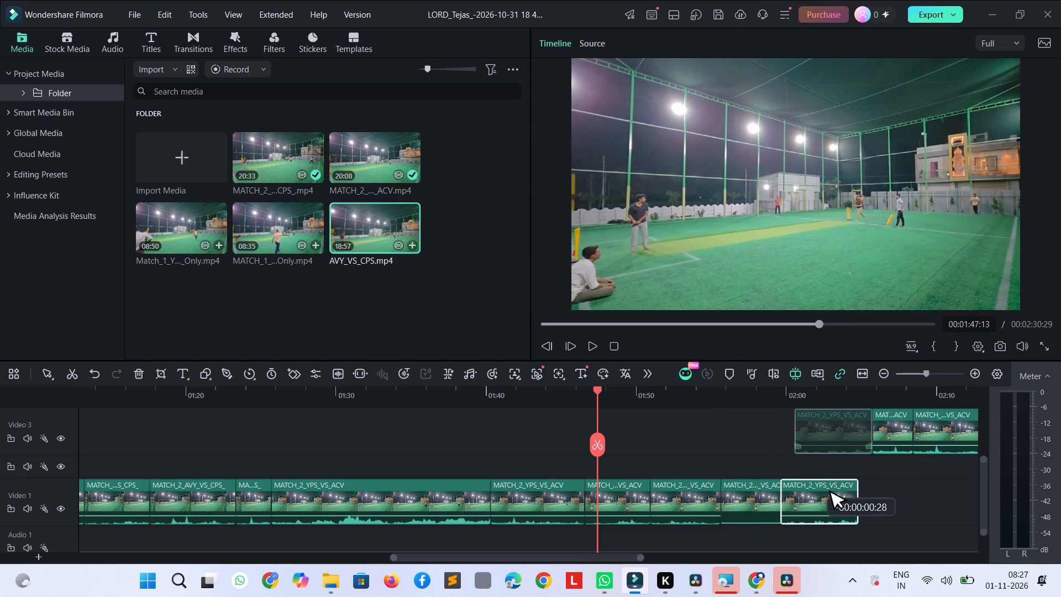
{"action": "left_click_drag", "start_coordinate": [820, 484], "coordinate": [837, 481]}
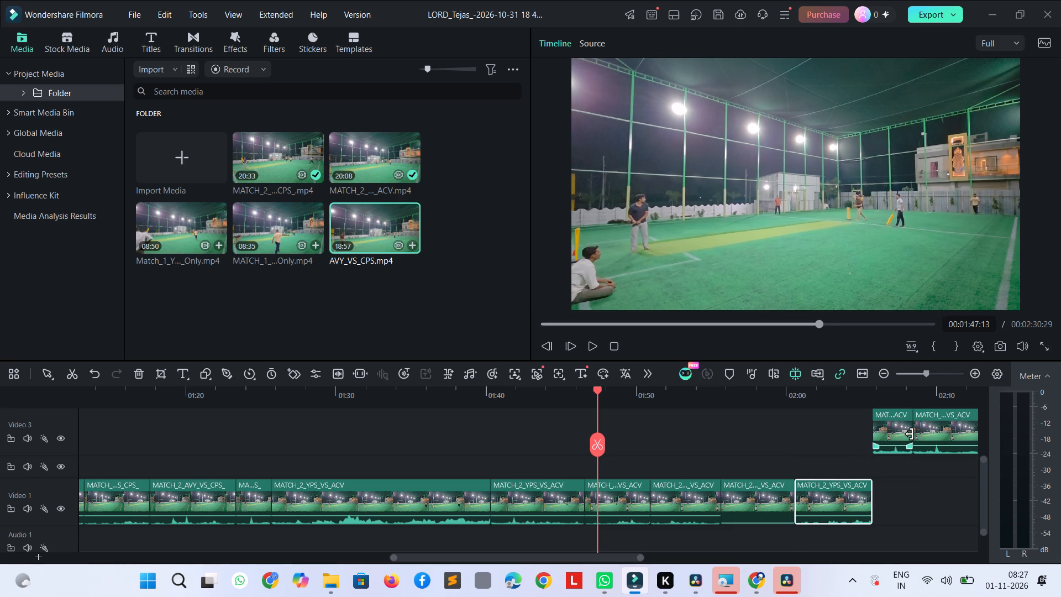
{"action": "left_click_drag", "start_coordinate": [884, 423], "coordinate": [885, 495]}
{"action": "left_click_drag", "start_coordinate": [945, 412], "coordinate": [948, 434]}
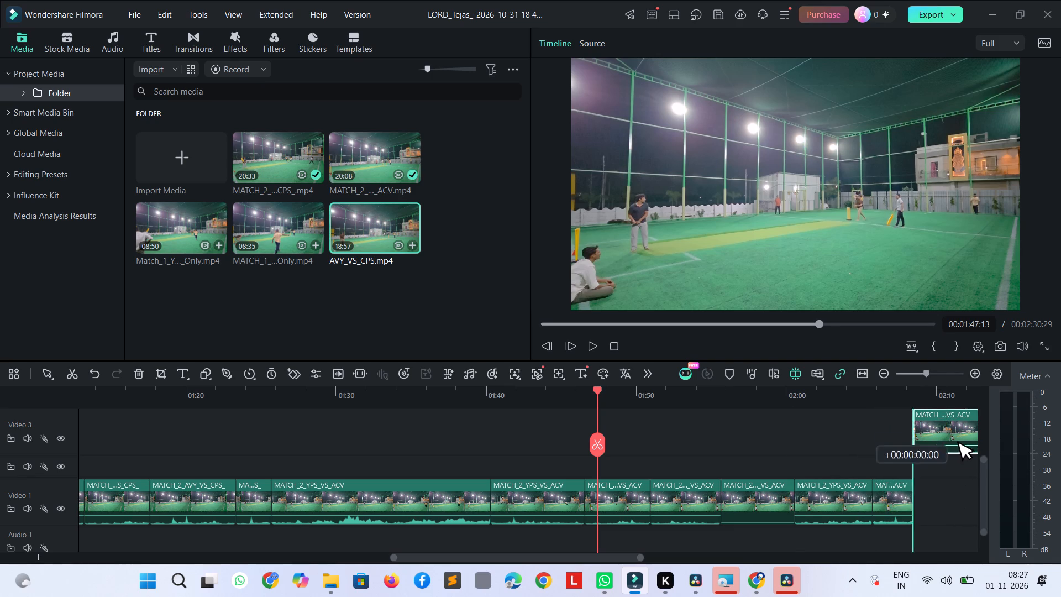
{"action": "left_click_drag", "start_coordinate": [948, 434], "coordinate": [948, 491]}
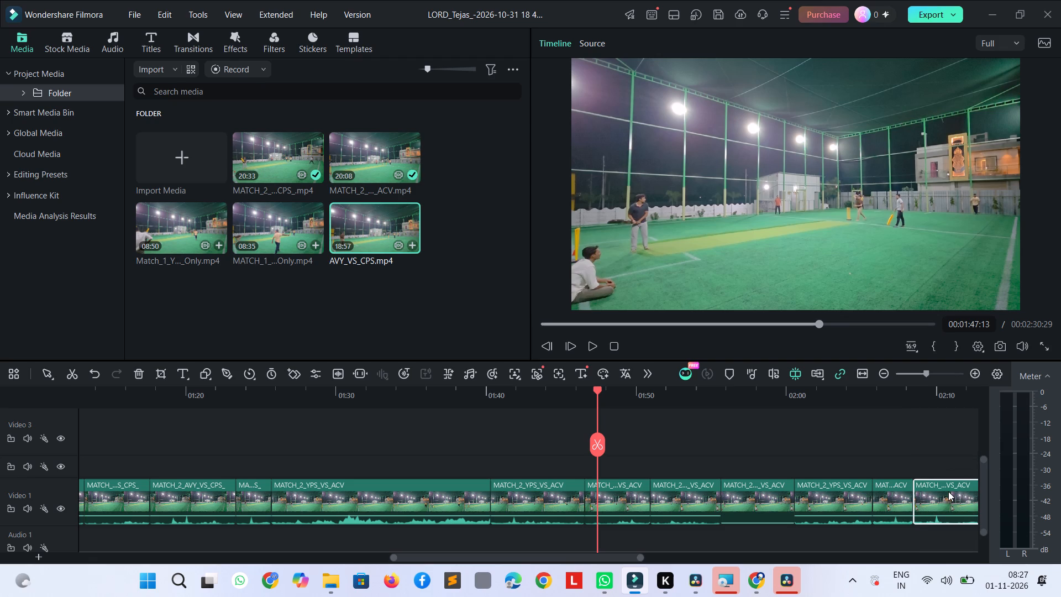
Play briefly and skim forward through the remaining MATCH_2_YPS_VS_ACV footage to the end of the timeline.
{"action": "key", "text": "space"}
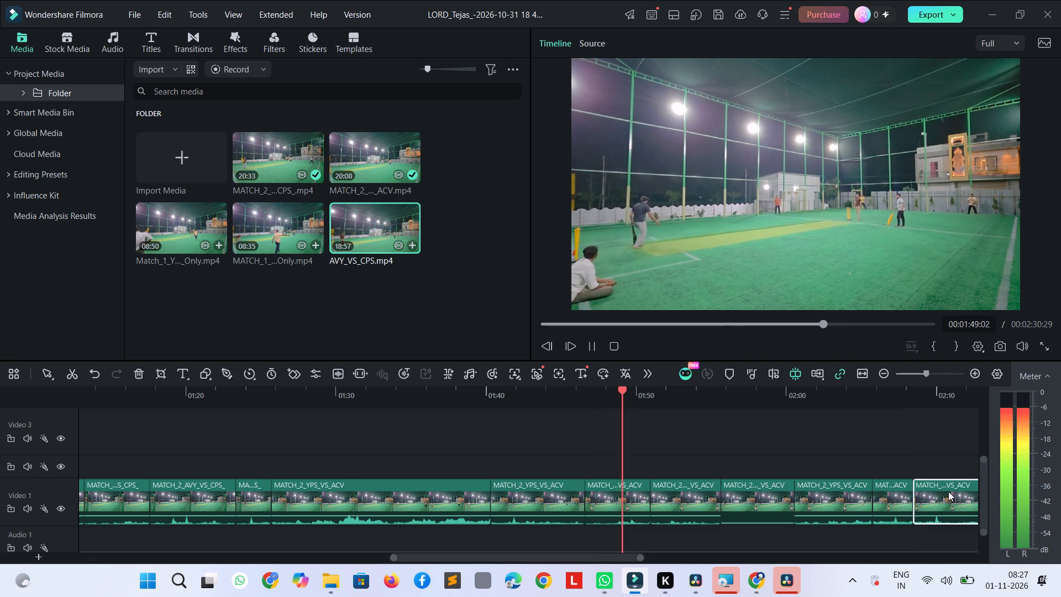
{"action": "key", "text": "shift+Right"}
{"action": "key", "text": "shift+Right"}
{"action": "key", "text": "shift+Right"}
{"action": "key", "text": "shift+Right"}
{"action": "key", "text": "shift+Right"}
{"action": "key", "text": "shift+Right"}
{"action": "key", "text": "shift+Right"}
{"action": "key", "text": "shift+Right"}
{"action": "key", "text": "shift+Right"}
{"action": "key", "text": "shift+Right"}
{"action": "key", "text": "shift+Right"}
{"action": "key", "text": "shift+Right"}
{"action": "key", "text": "shift+Right"}
{"action": "key", "text": "shift+Right"}
{"action": "key", "text": "shift+Right"}
{"action": "key", "text": "shift+Right"}
{"action": "key", "text": "shift+Right"}
{"action": "key", "text": "shift+Right"}
{"action": "key", "text": "shift+Right"}
{"action": "key", "text": "shift+Right"}
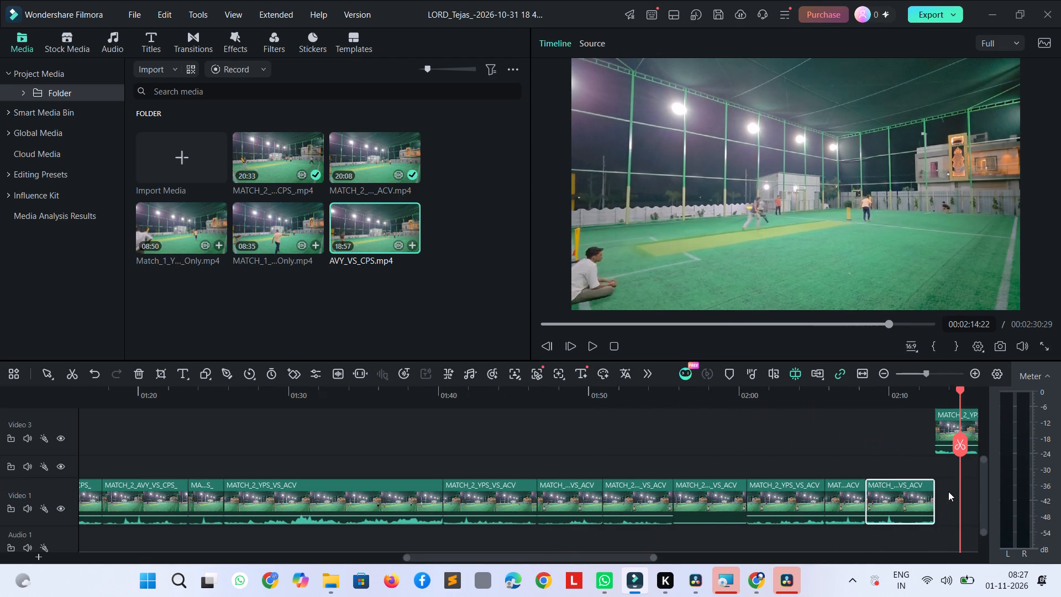
{"action": "key", "text": "shift+Right"}
{"action": "key", "text": "shift+Right"}
{"action": "key", "text": "shift+Right"}
{"action": "key", "text": "shift+Right"}
{"action": "key", "text": "shift+Right"}
{"action": "key", "text": "shift+Right"}
{"action": "key", "text": "shift+Right"}
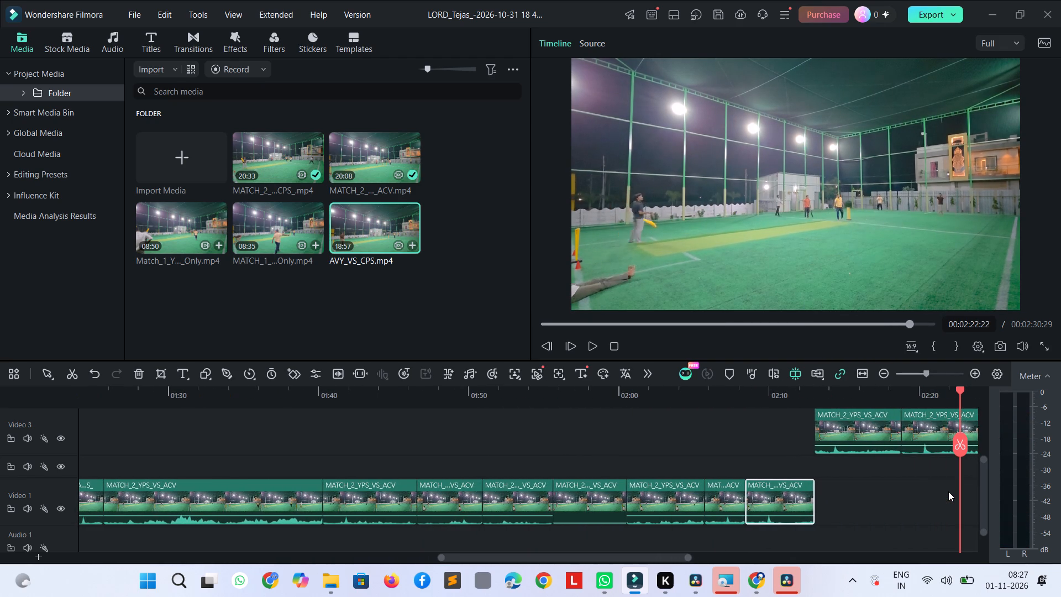
{"action": "key", "text": "shift+Right"}
{"action": "key", "text": "shift+Right"}
{"action": "key", "text": "shift+Right"}
{"action": "key", "text": "shift+Right"}
{"action": "key", "text": "shift+Right"}
{"action": "key", "text": "shift+Right"}
{"action": "key", "text": "shift+Right"}
{"action": "key", "text": "shift+Right"}
{"action": "key", "text": "shift+Right"}
{"action": "key", "text": "shift+Right"}
{"action": "key", "text": "shift+Right"}
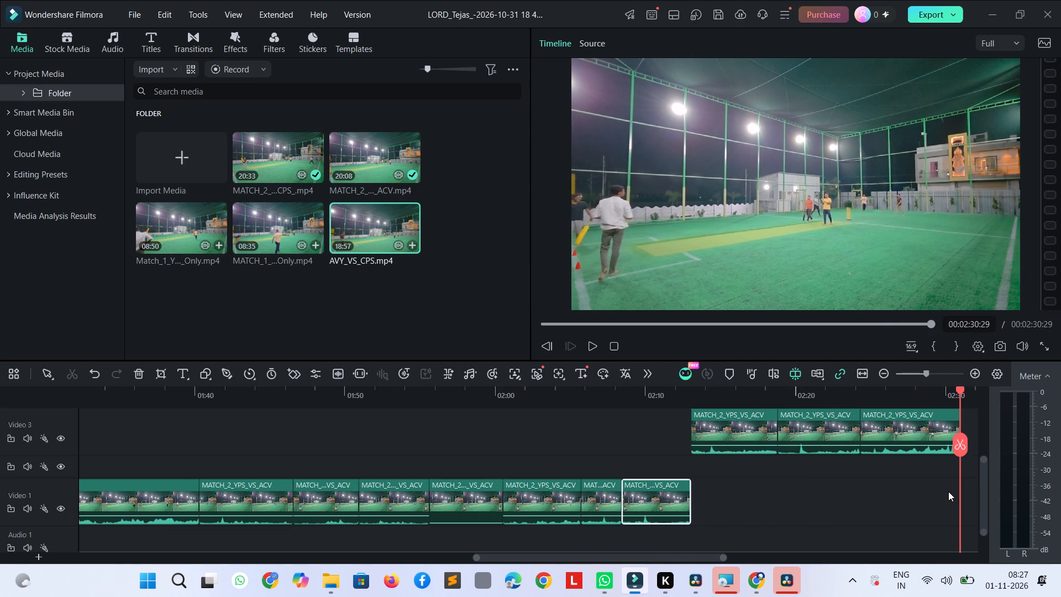
{"action": "key", "text": "shift+Right"}
Move the MATCH_2_YPS_VS_ACV clip starting at about 02:13 from Video 3 down to the end of the Video 1 clips.
{"action": "left_click_drag", "start_coordinate": [721, 426], "coordinate": [716, 501]}
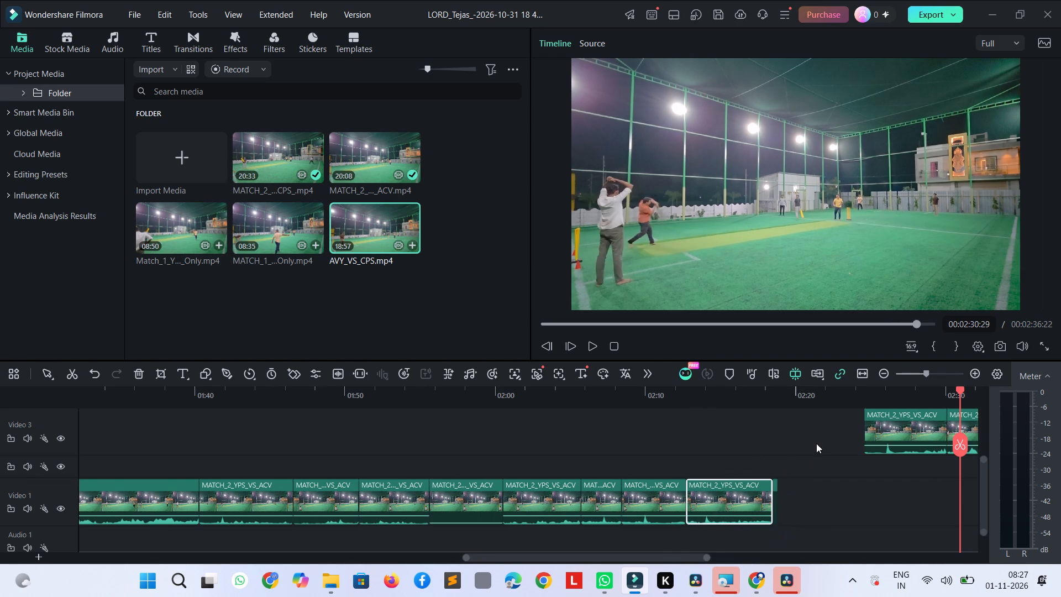
Preview briefly, skim back to about 02:08, and reposition the moved MATCH_2_YPS_VS_ACV clip on Video 1 flush against the preceding clip.
{"action": "key", "text": "space"}
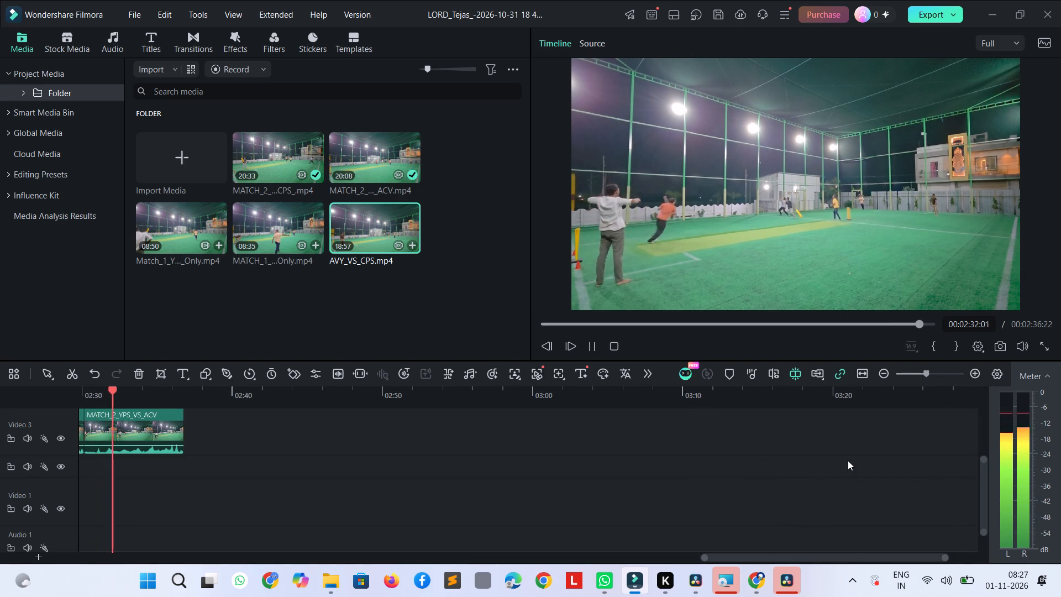
{"action": "key", "text": "space"}
{"action": "key", "text": "shift+Left"}
{"action": "key", "text": "shift+Left"}
{"action": "key", "text": "shift+Left"}
{"action": "key", "text": "shift+Left"}
{"action": "key", "text": "shift+Left"}
{"action": "key", "text": "shift+Left"}
{"action": "key", "text": "shift+Left"}
{"action": "key", "text": "shift+Left"}
{"action": "key", "text": "shift+Left"}
{"action": "key", "text": "shift+Left"}
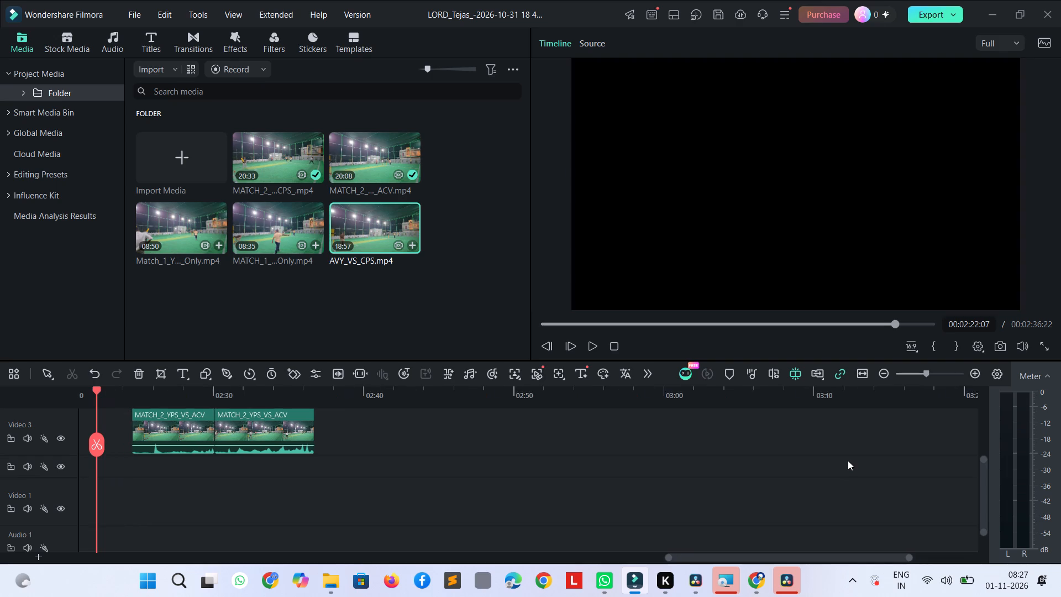
{"action": "key", "text": "shift+Left"}
{"action": "key", "text": "shift+Left"}
{"action": "key", "text": "shift+Left"}
{"action": "key", "text": "shift+Left"}
{"action": "key", "text": "shift+Left"}
{"action": "key", "text": "shift+Left"}
{"action": "key", "text": "shift+Left"}
{"action": "key", "text": "shift+Left"}
{"action": "key", "text": "shift+Left"}
{"action": "key", "text": "shift+Left"}
{"action": "key", "text": "shift+Left"}
{"action": "key", "text": "shift+Left"}
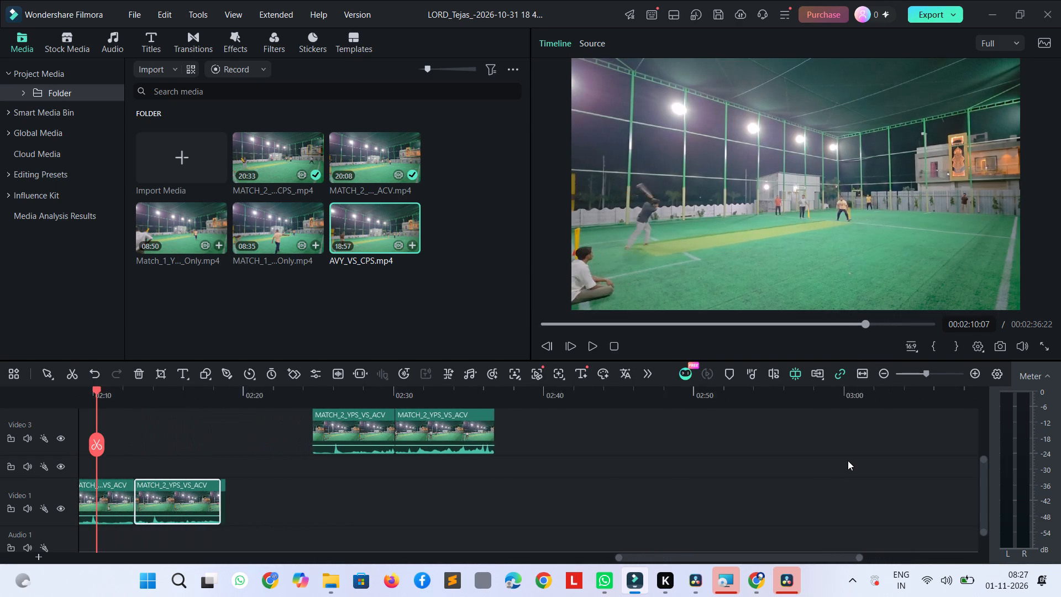
{"action": "key", "text": "shift+Left"}
{"action": "key", "text": "shift+Left"}
{"action": "left_click_drag", "start_coordinate": [203, 488], "coordinate": [208, 489]}
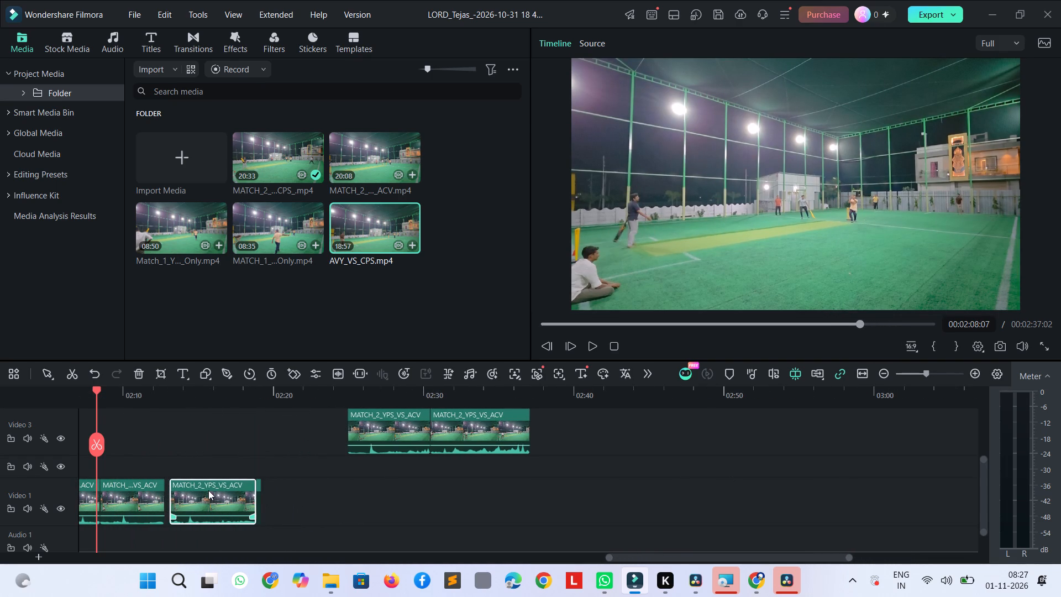
{"action": "left_click_drag", "start_coordinate": [208, 490], "coordinate": [208, 490]}
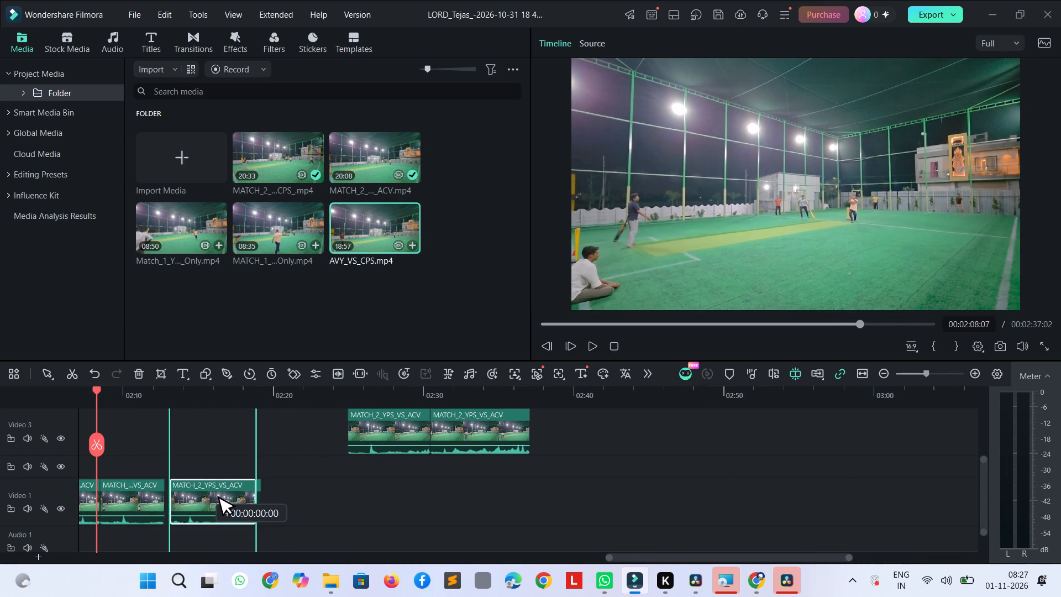
{"action": "left_click_drag", "start_coordinate": [208, 490], "coordinate": [203, 491]}
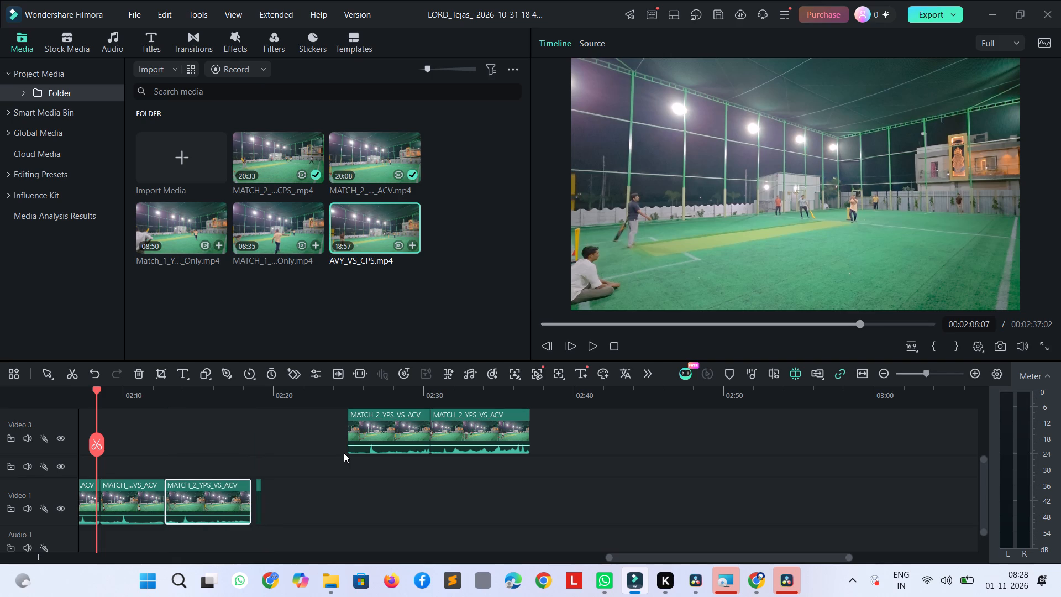
Move the first of the two remaining Video 3 clips down to Video 1, just after the short leftover fragment, at about 02:19.
{"action": "left_click_drag", "start_coordinate": [366, 426], "coordinate": [288, 494]}
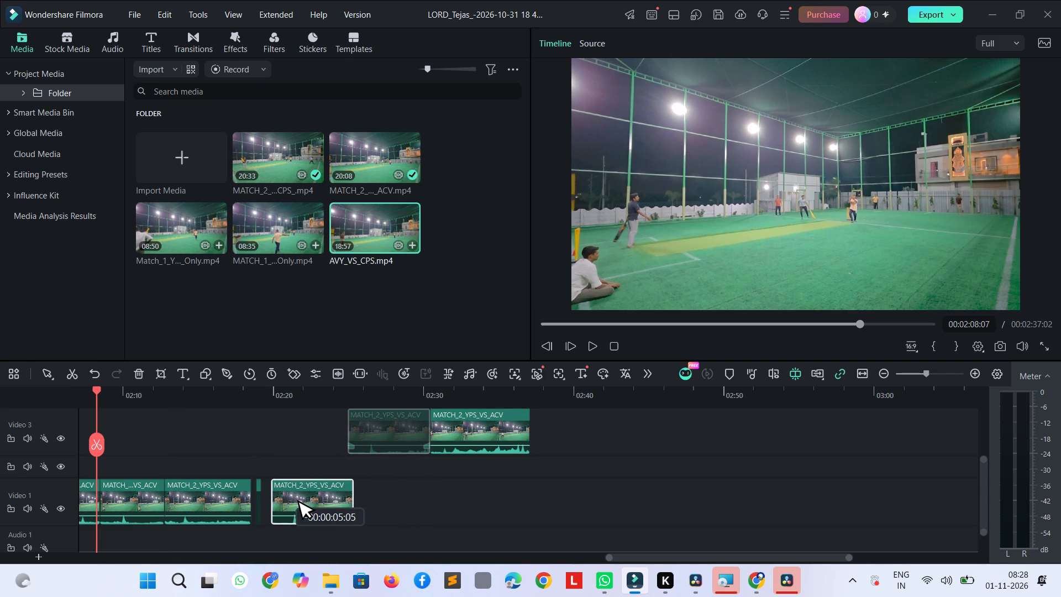
{"action": "left_click_drag", "start_coordinate": [288, 494], "coordinate": [284, 495]}
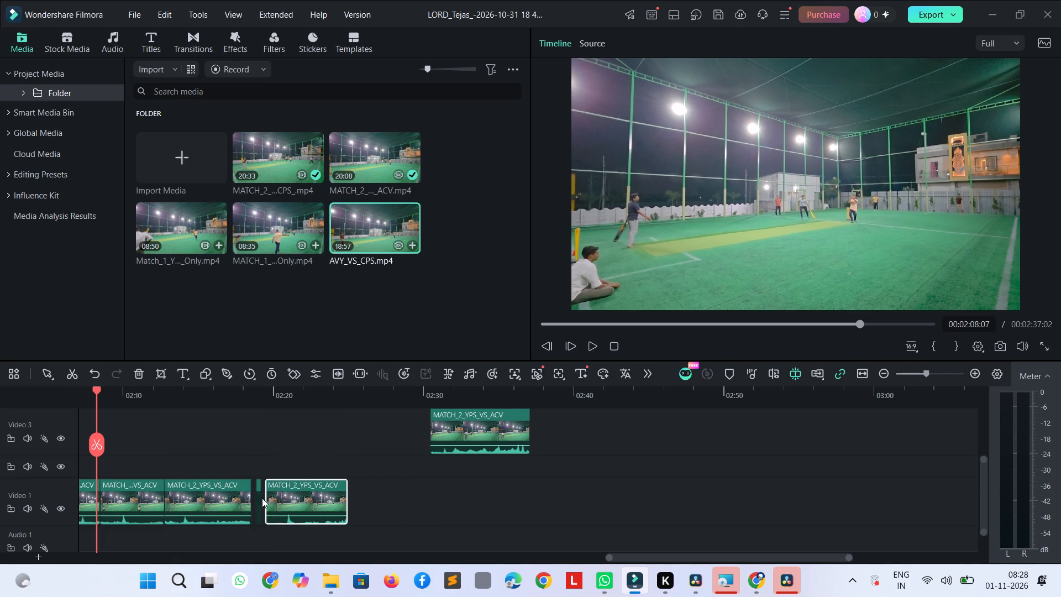
Delete the short leftover fragment between the last two MATCH_2_YPS_VS_ACV clips on Video 1.
{"action": "double_click", "coordinate": [259, 496]}
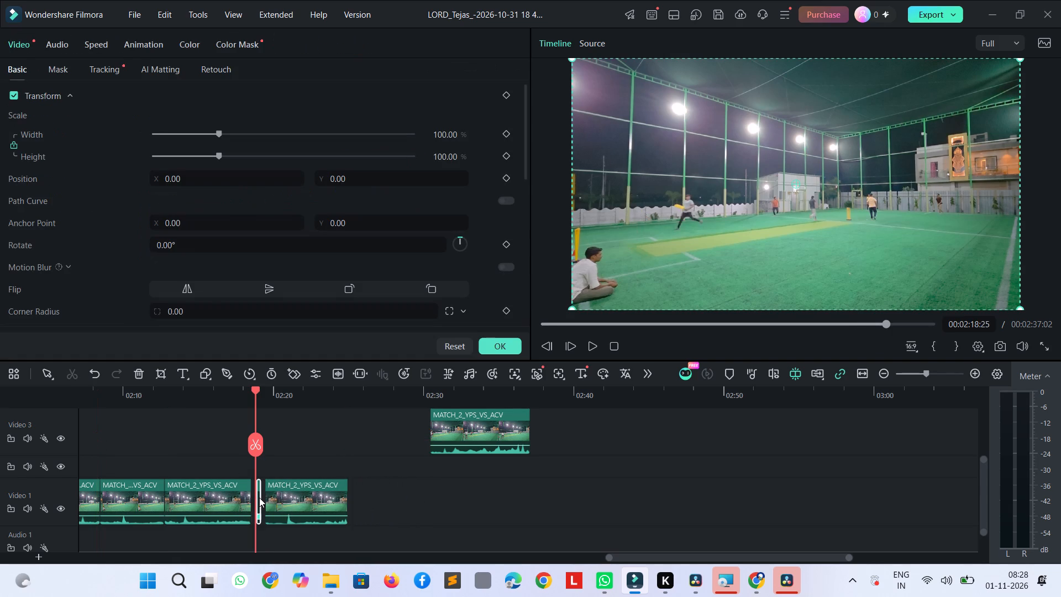
{"action": "key", "text": "Delete"}
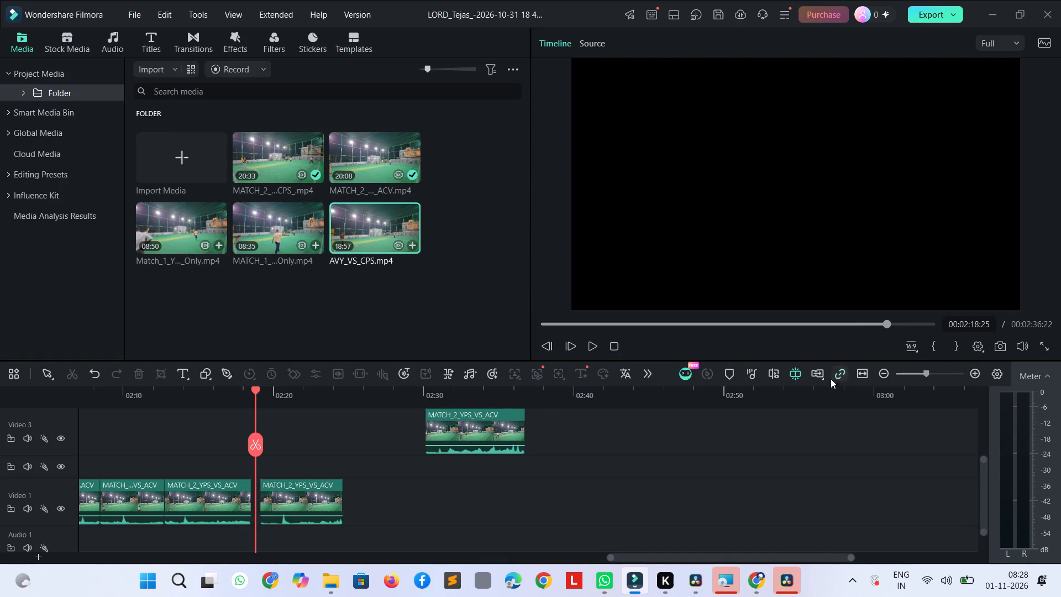
Move the last MATCH_2_YPS_VS_ACV clip, starting at about 02:30, from Video 3 straight down to Video 1.
{"action": "left_click_drag", "start_coordinate": [477, 430], "coordinate": [472, 514]}
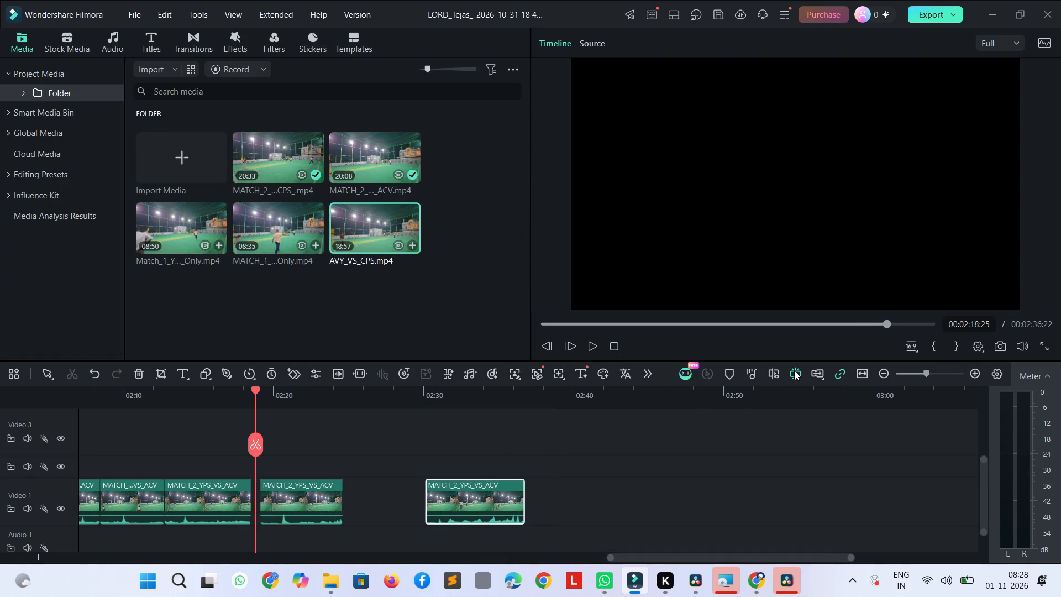
Turn on Magnetic Timeline and choose Merge Gaps to close the gaps between the clips on the main track.
{"action": "left_click", "coordinate": [821, 372]}
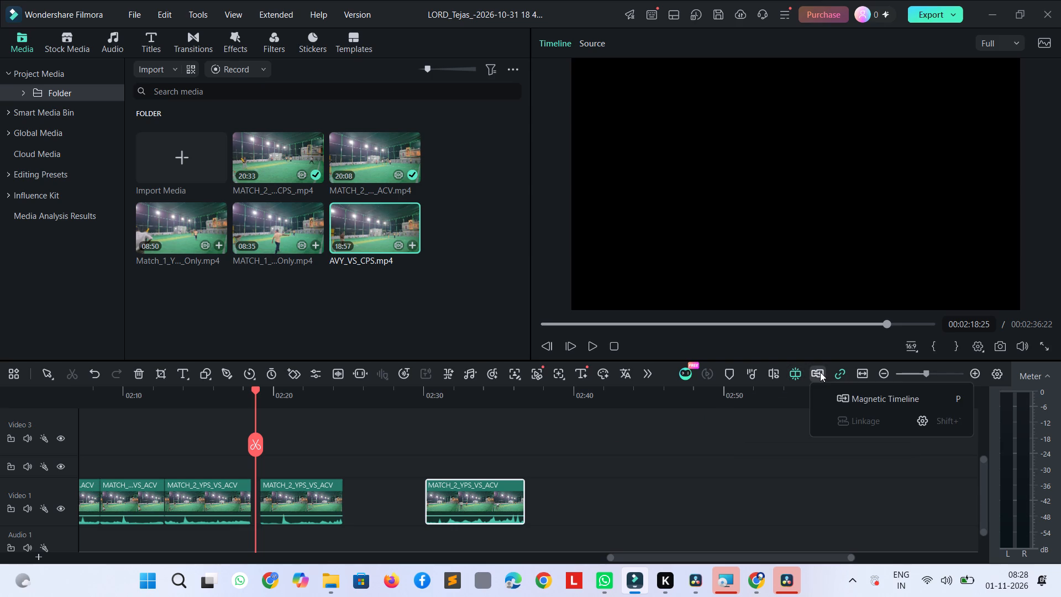
{"action": "left_click", "coordinate": [826, 394]}
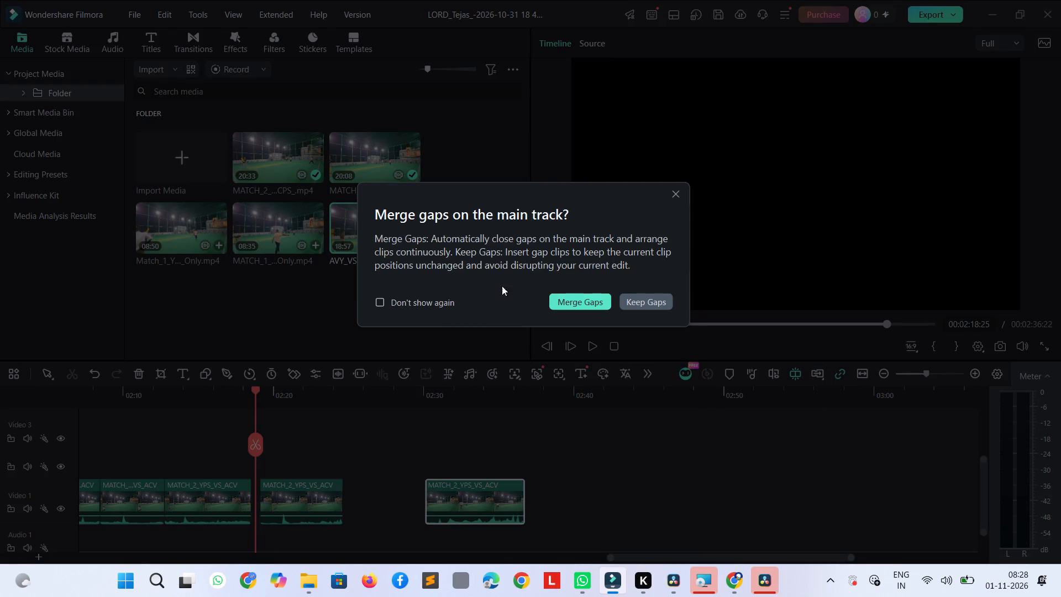
{"action": "left_click", "coordinate": [587, 304]}
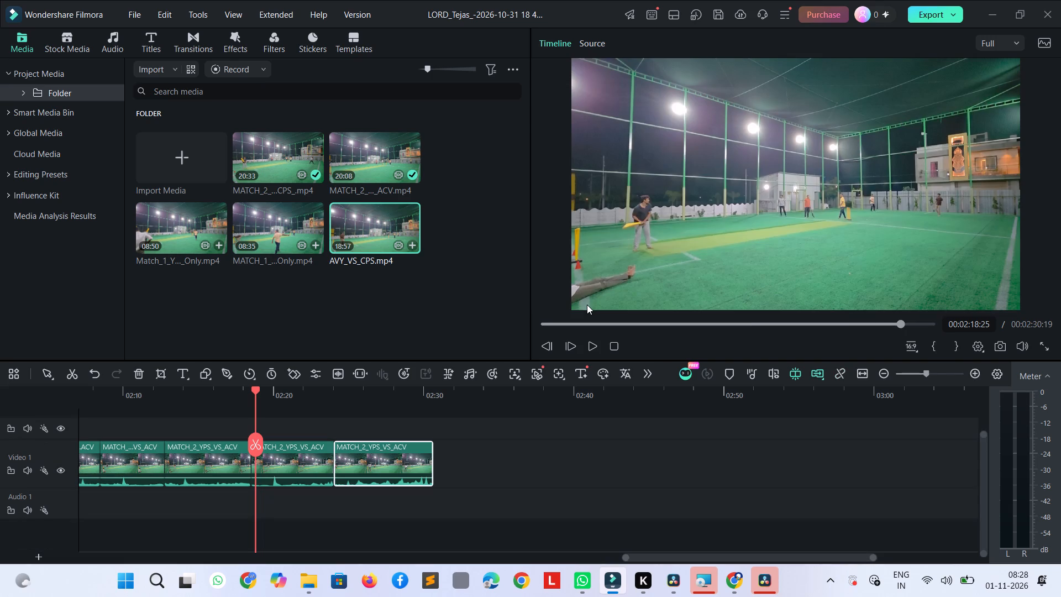
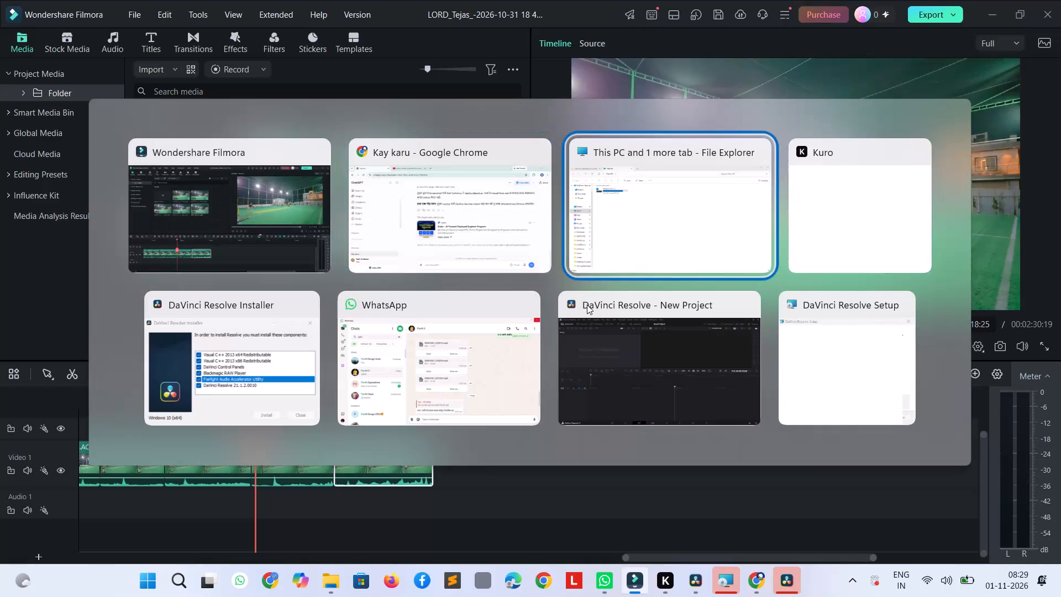
Switch to the DaVinci Resolve New Project window and close it.
{"action": "key", "text": "alt+Tab"}
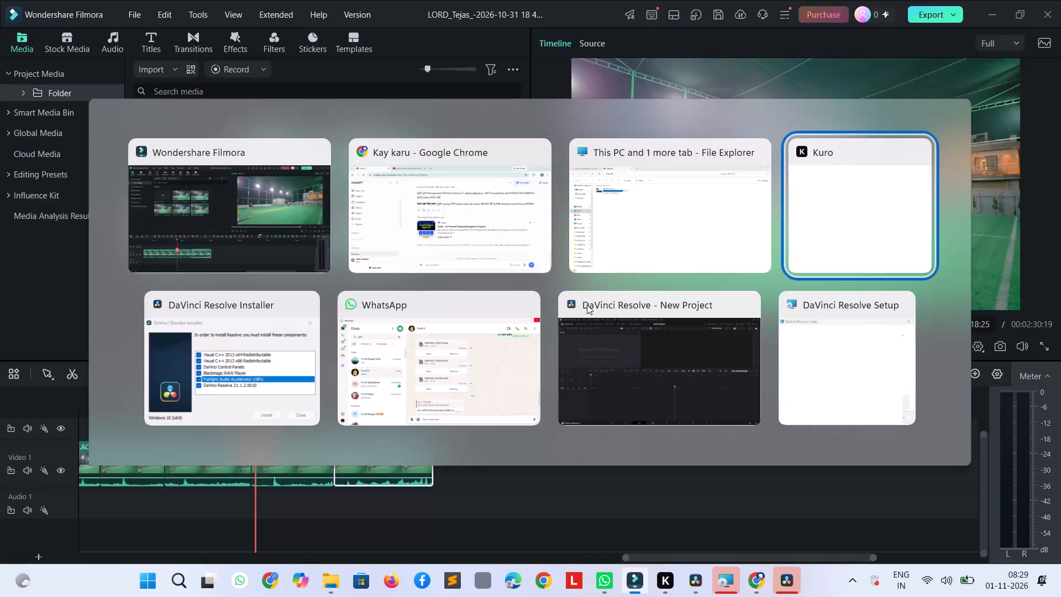
{"action": "key", "text": "alt+Tab"}
{"action": "key", "text": "alt+Tab"}
{"action": "key", "text": "alt+Tab"}
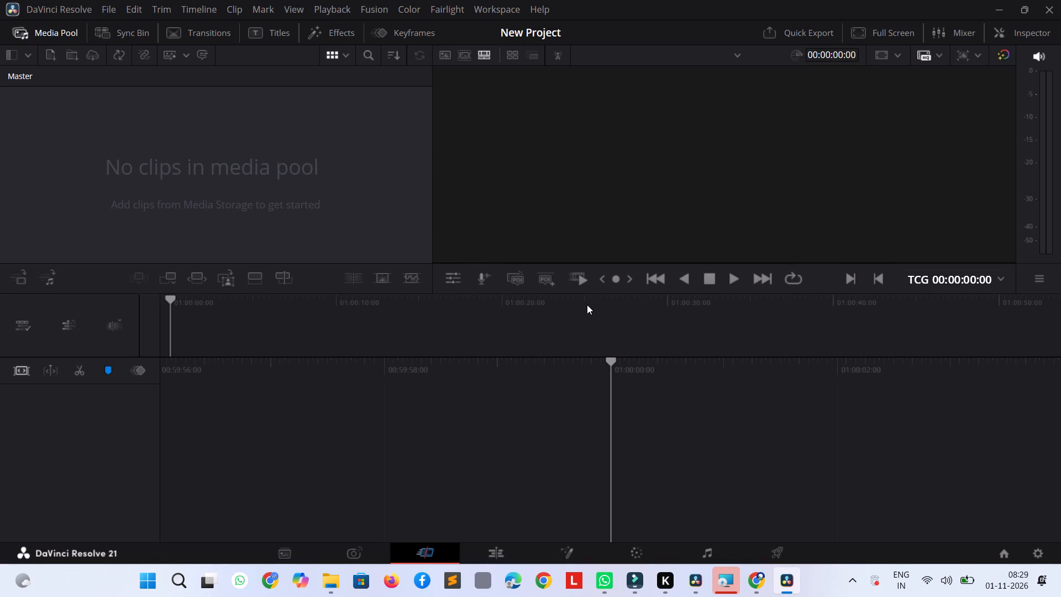
{"action": "left_click", "coordinate": [1053, 0]}
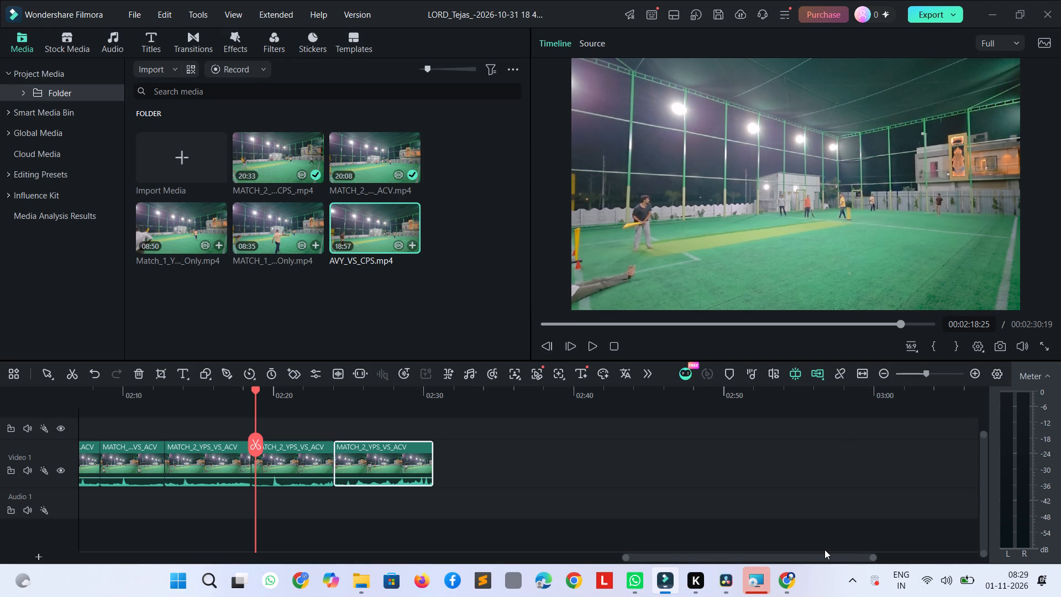
Check the DaVinci Resolve Installer, close the leftover DaVinci Resolve Setup window and return to Filmora.
{"action": "key", "text": "alt+Tab"}
{"action": "key", "text": "alt+Tab"}
{"action": "key", "text": "alt+Tab"}
{"action": "key", "text": "alt+Tab"}
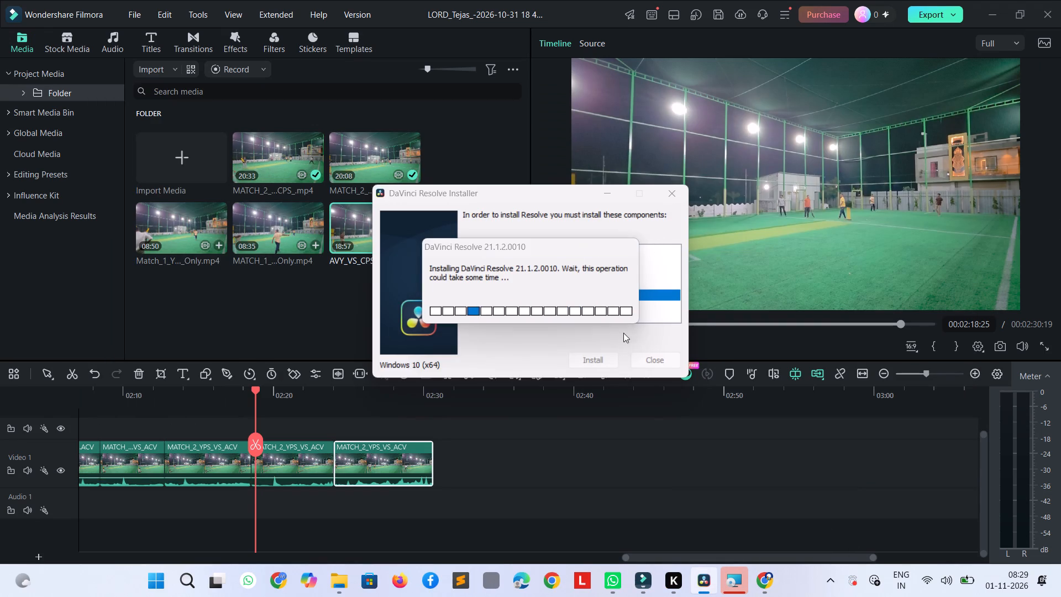
{"action": "left_click", "coordinate": [605, 387]}
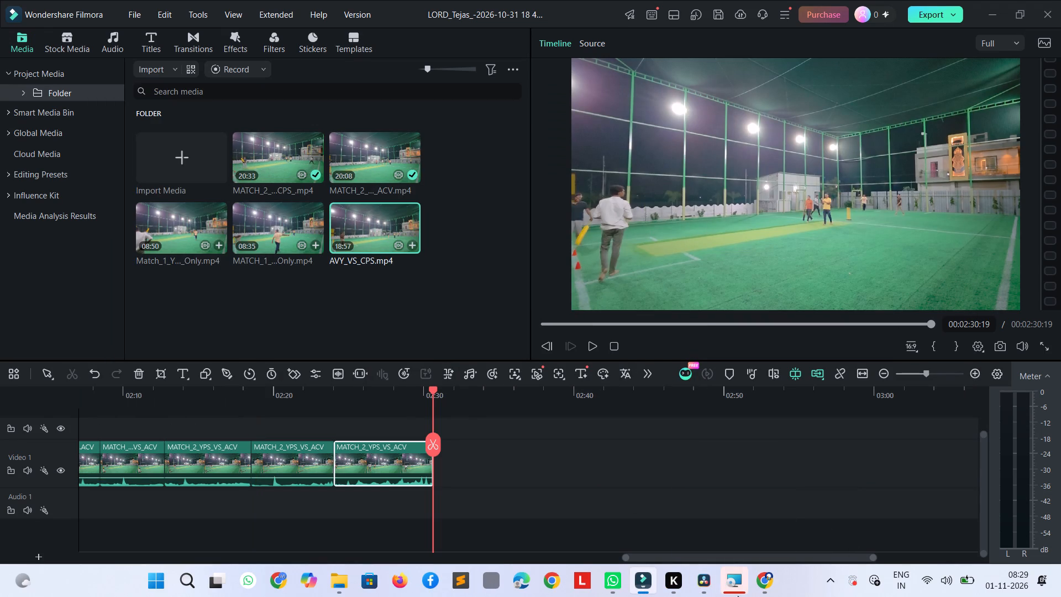
{"action": "right_click", "coordinate": [738, 596]}
{"action": "right_click", "coordinate": [738, 596]}
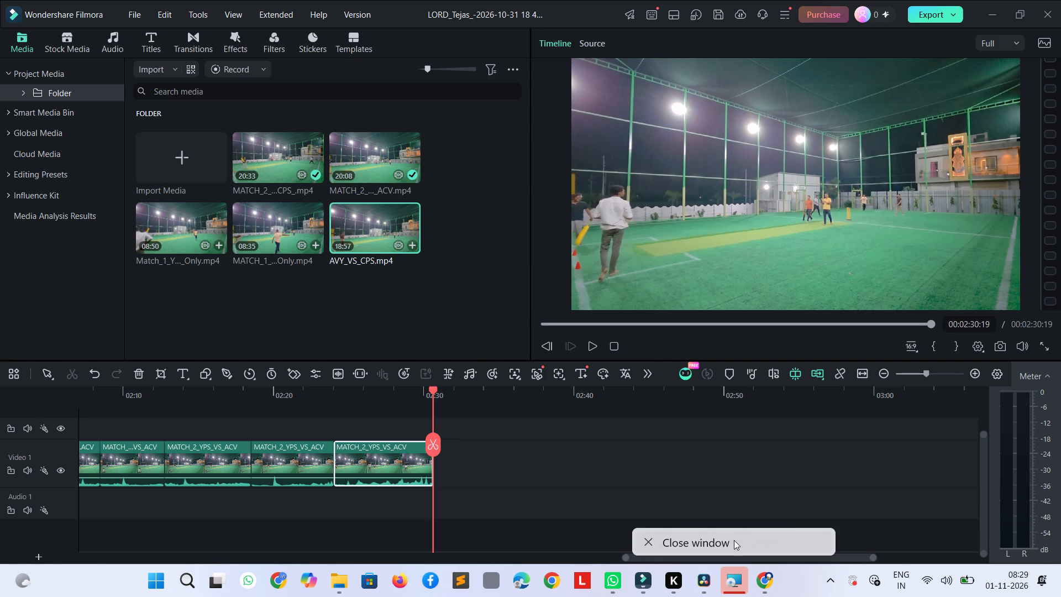
{"action": "left_click", "coordinate": [734, 540]}
{"action": "key", "text": "alt+Tab"}
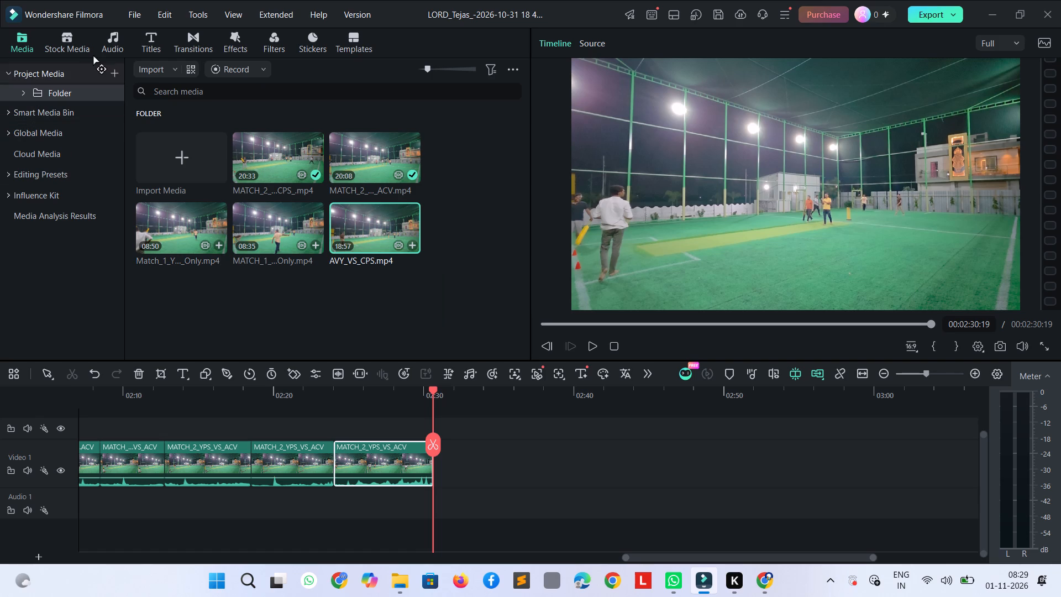
Place the Combustive "FIRE ON" title effect on the track above the last MATCH_2_YPS_VS_ACV clip, starting at about 02:25.
{"action": "left_click", "coordinate": [141, 39]}
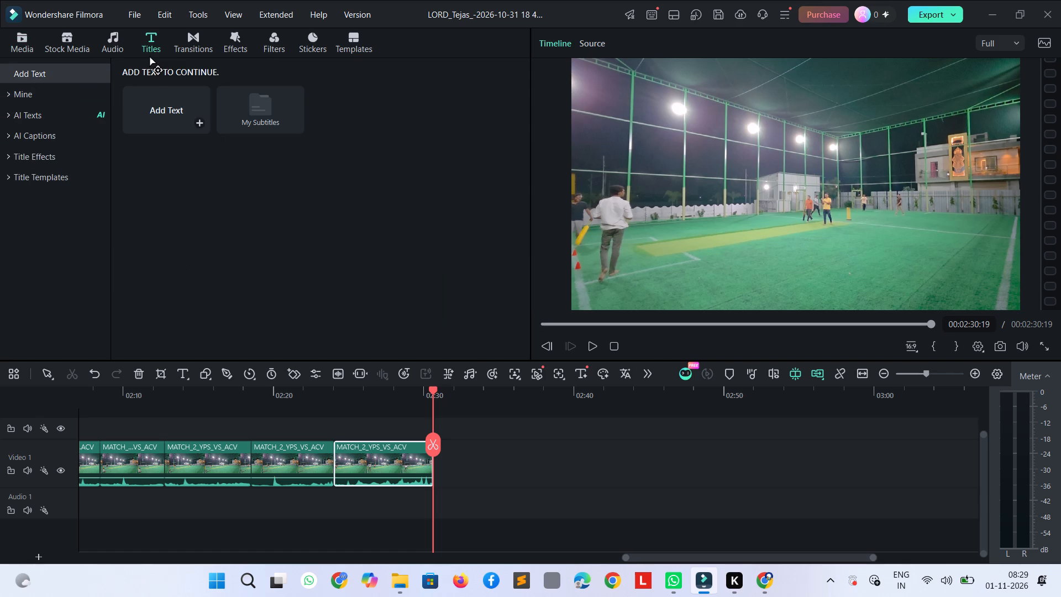
{"action": "left_click", "coordinate": [40, 166]}
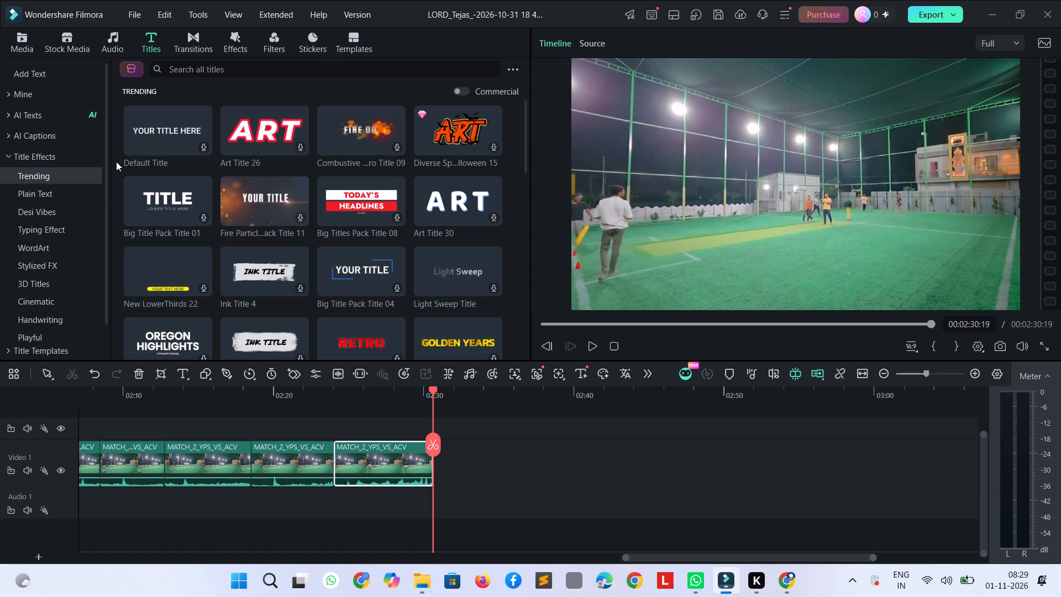
{"action": "key", "text": "Left"}
{"action": "key", "text": "Left"}
{"action": "key", "text": "shift+Left"}
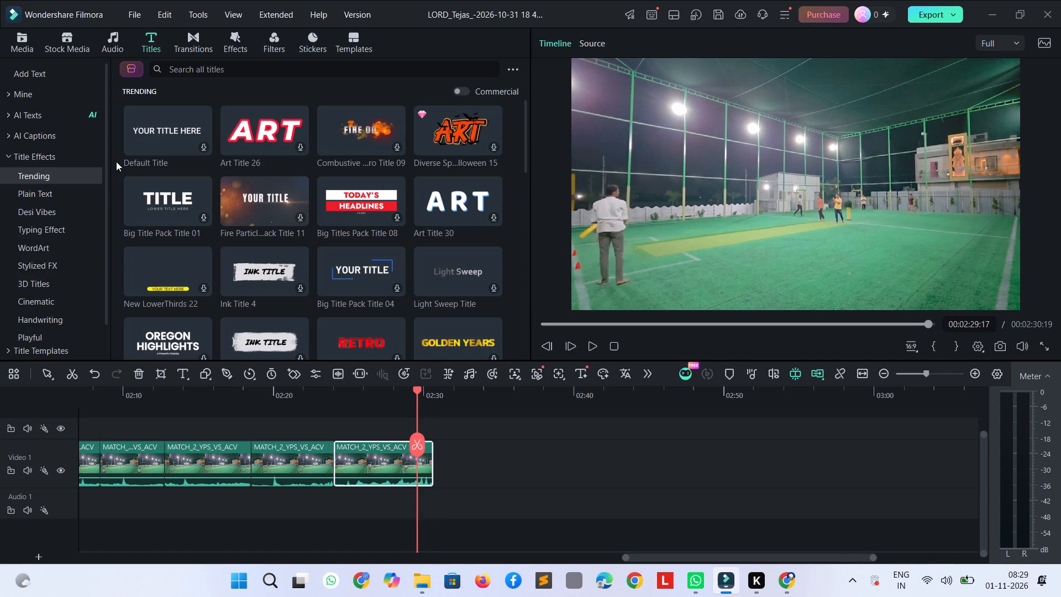
{"action": "key", "text": "shift+Left"}
{"action": "key", "text": "shift+Left"}
{"action": "key", "text": "space"}
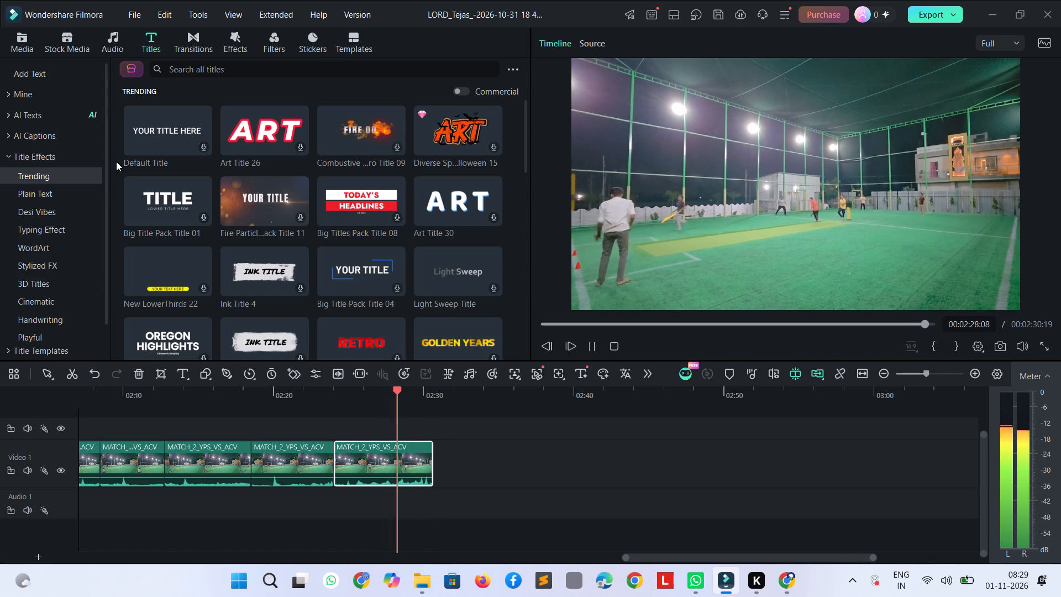
{"action": "key", "text": "space"}
{"action": "key", "text": "shift+Left"}
{"action": "key", "text": "shift+Left"}
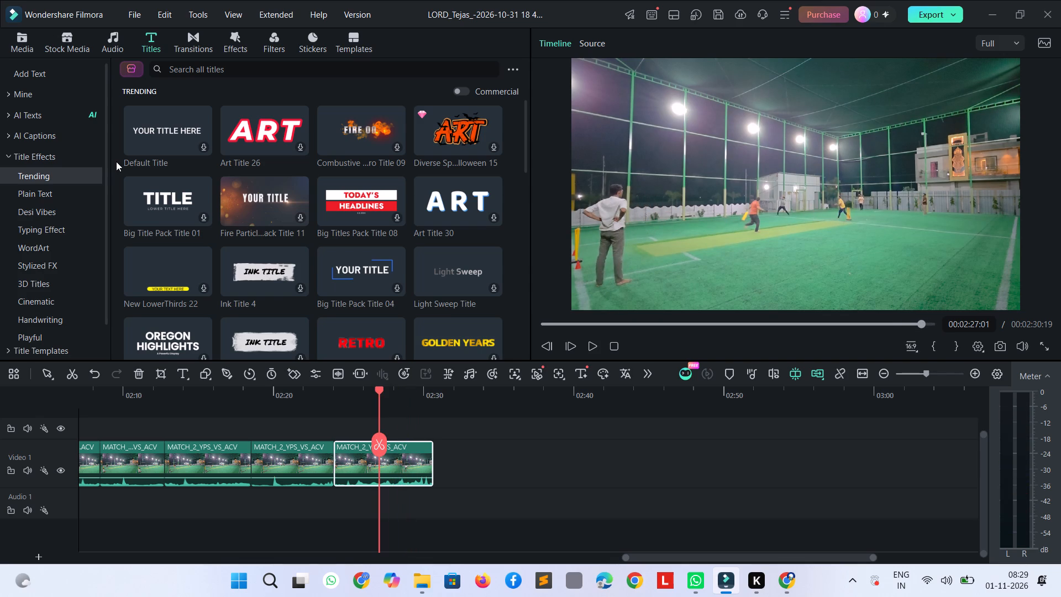
{"action": "key", "text": "space"}
{"action": "key", "text": "space"}
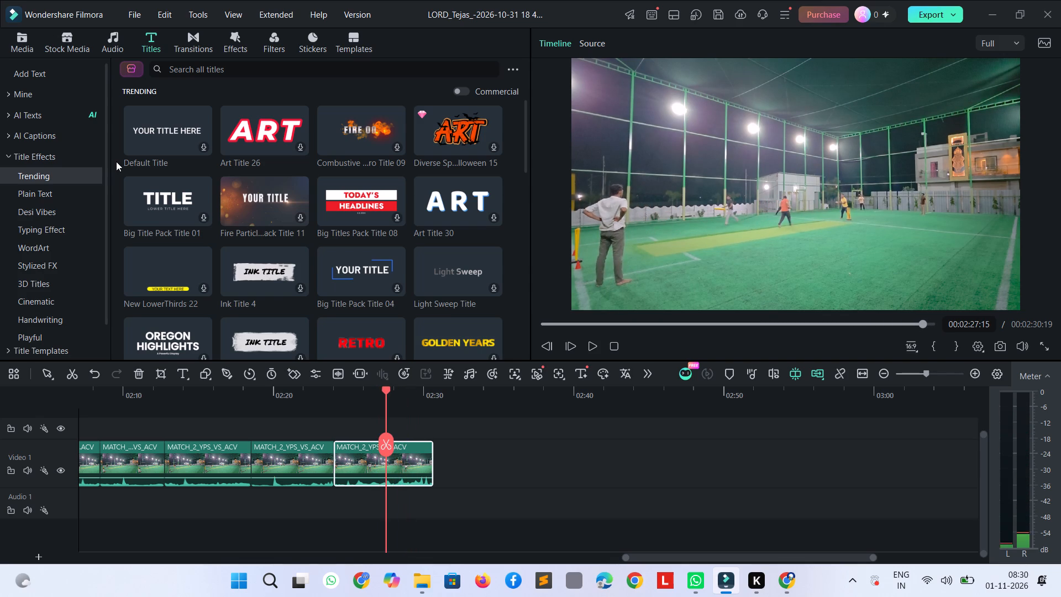
{"action": "left_click", "coordinate": [342, 132]}
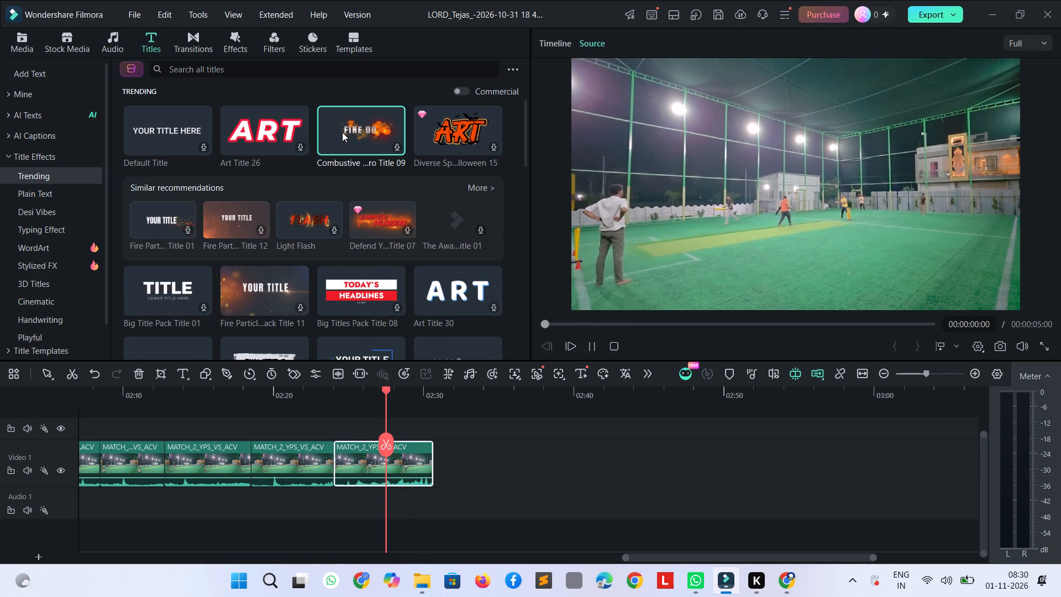
{"action": "left_click_drag", "start_coordinate": [342, 132], "coordinate": [360, 430]}
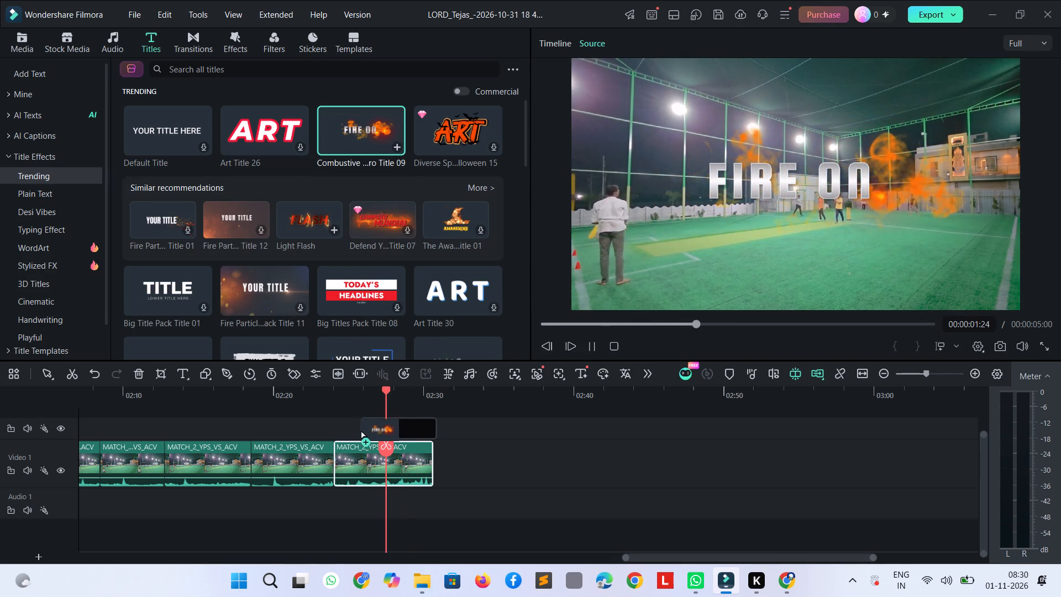
{"action": "left_click_drag", "start_coordinate": [360, 430], "coordinate": [352, 431]}
Replace the "FIRE ON" title's text with "End of A LEGEND".
{"action": "double_click", "coordinate": [365, 430]}
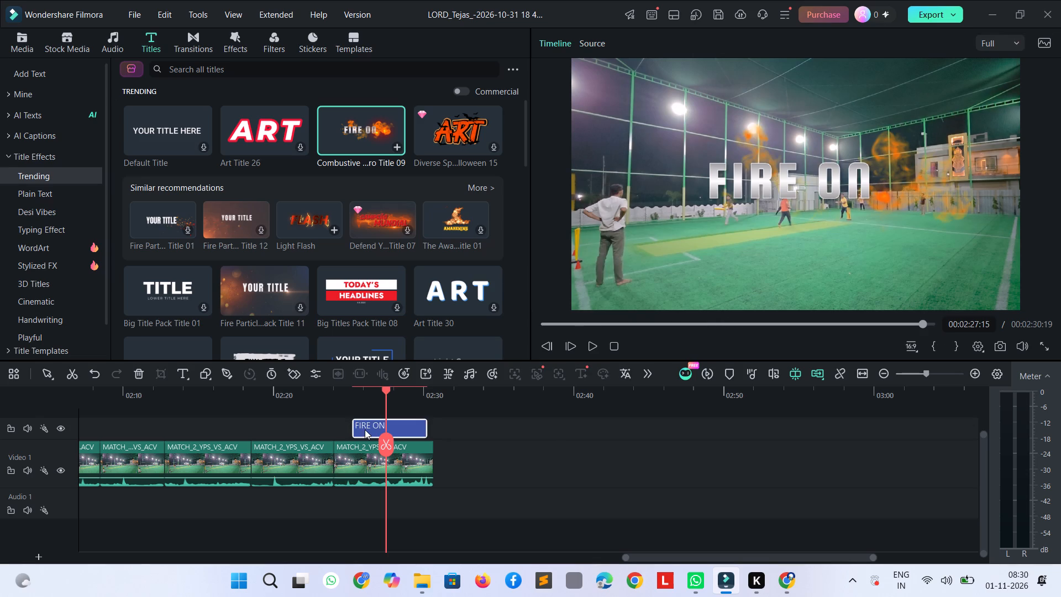
{"action": "key", "text": "ctrl+a"}
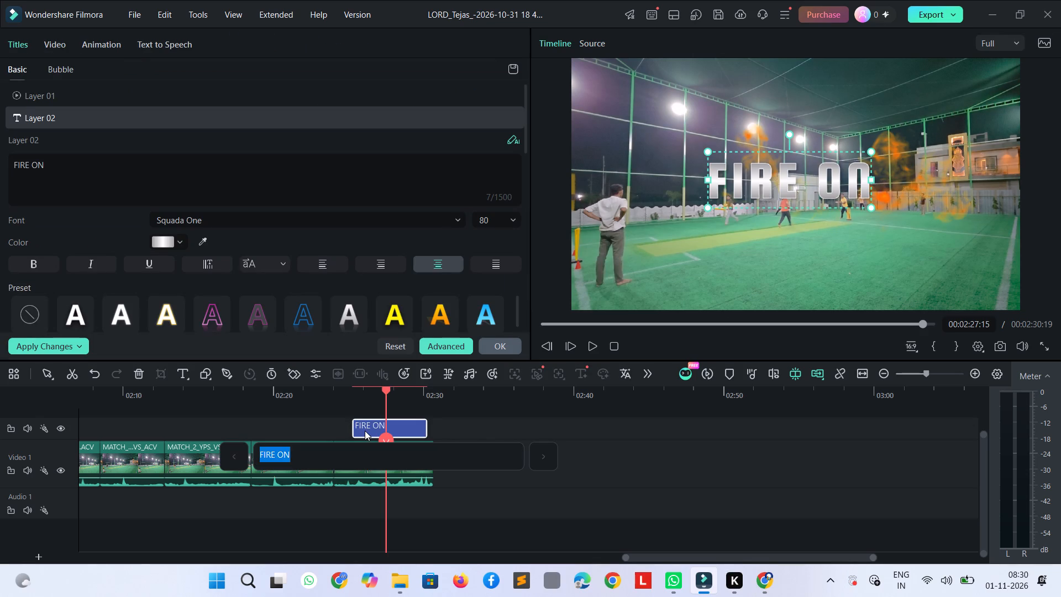
{"action": "key", "text": "BackSpace"}
{"action": "type", "text": "End of"}
{"action": "key", "text": "space"}
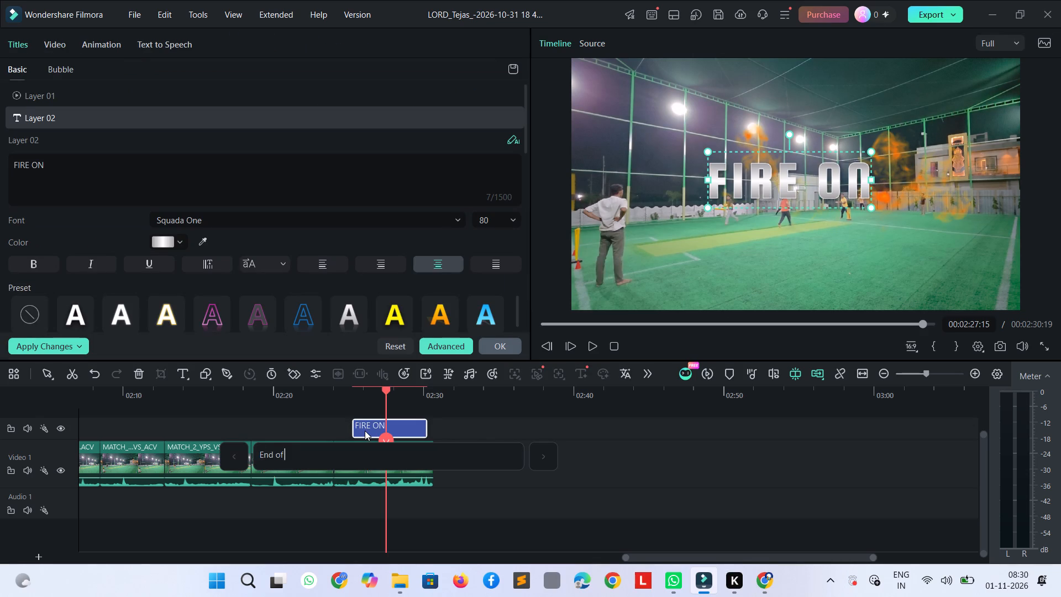
{"action": "type", "text": "A LEGEND"}
Add a fire emoji after "End of A LEGEND" in the title text and finish the text entry.
{"action": "key", "text": "super+semicolon"}
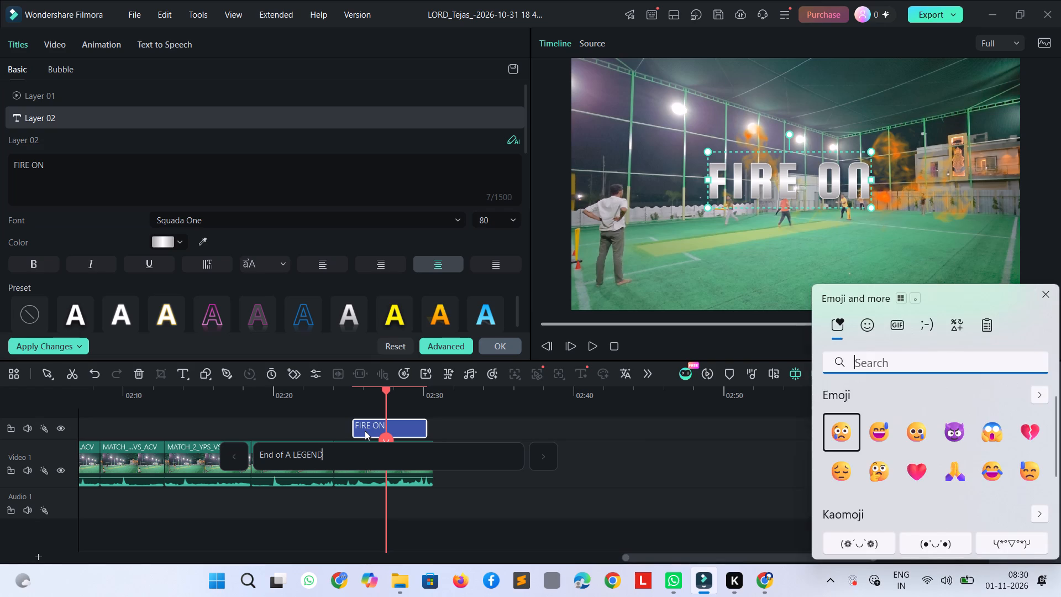
{"action": "scroll", "coordinate": [970, 411], "scroll_direction": "down", "scroll_amount": 6}
{"action": "scroll", "coordinate": [960, 424], "scroll_direction": "up", "scroll_amount": 5}
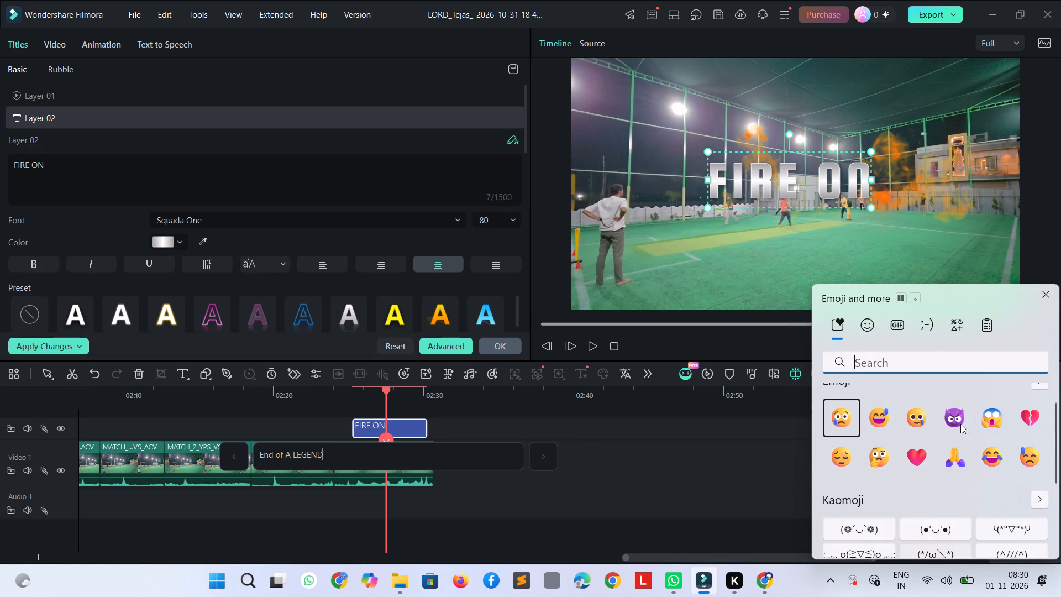
{"action": "left_click", "coordinate": [864, 325]}
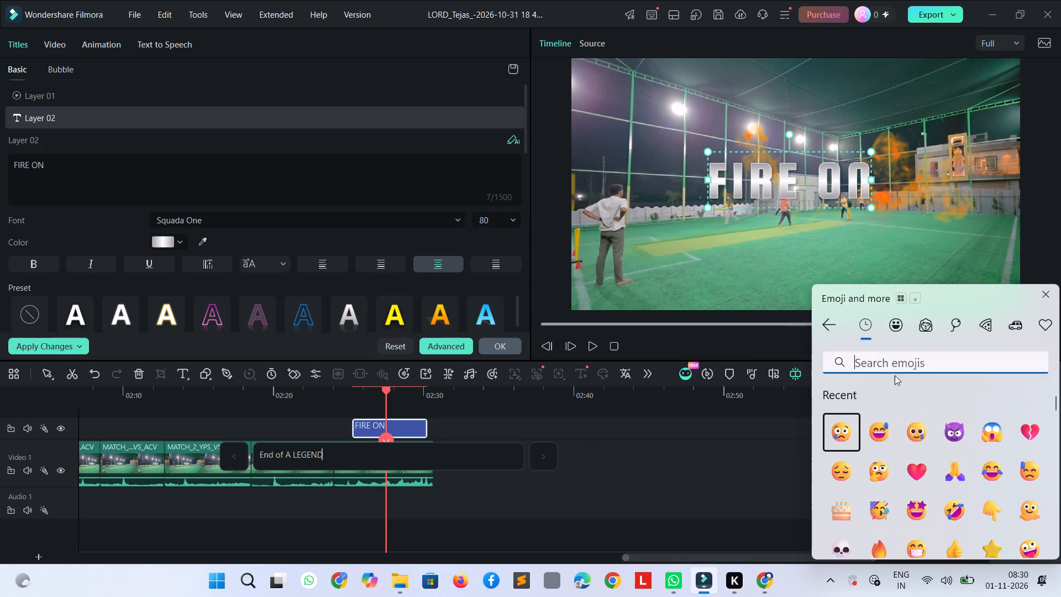
{"action": "scroll", "coordinate": [926, 510], "scroll_direction": "down", "scroll_amount": 4}
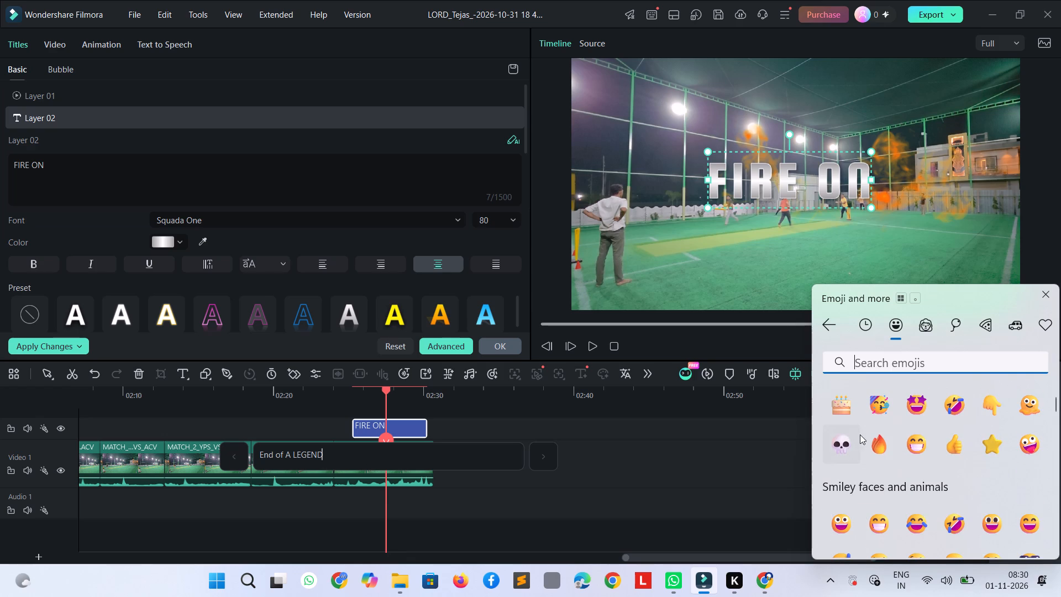
{"action": "left_click", "coordinate": [874, 448]}
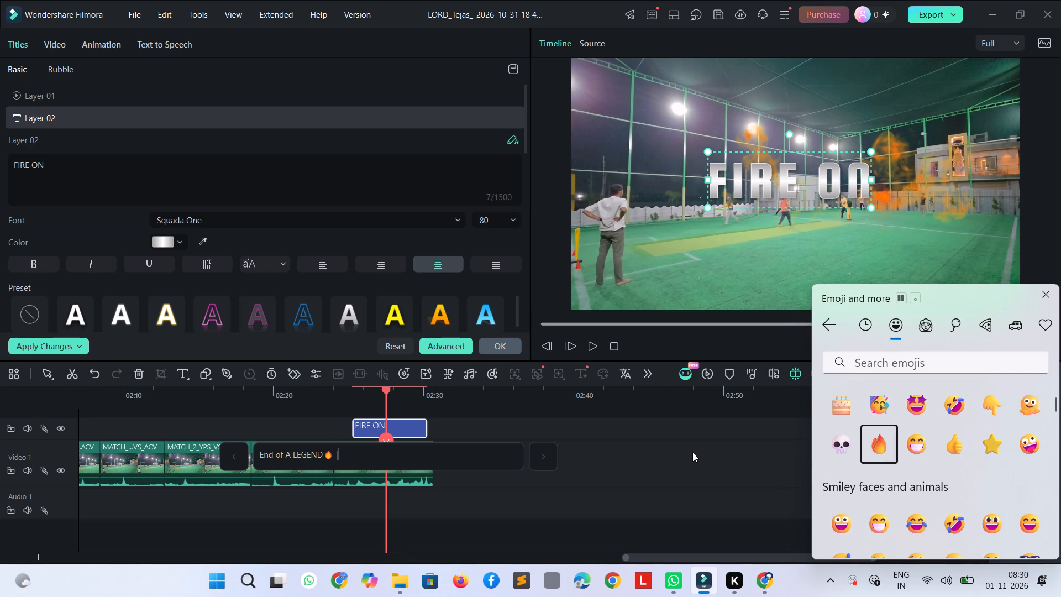
{"action": "key", "text": "space"}
{"action": "left_click", "coordinate": [692, 440]}
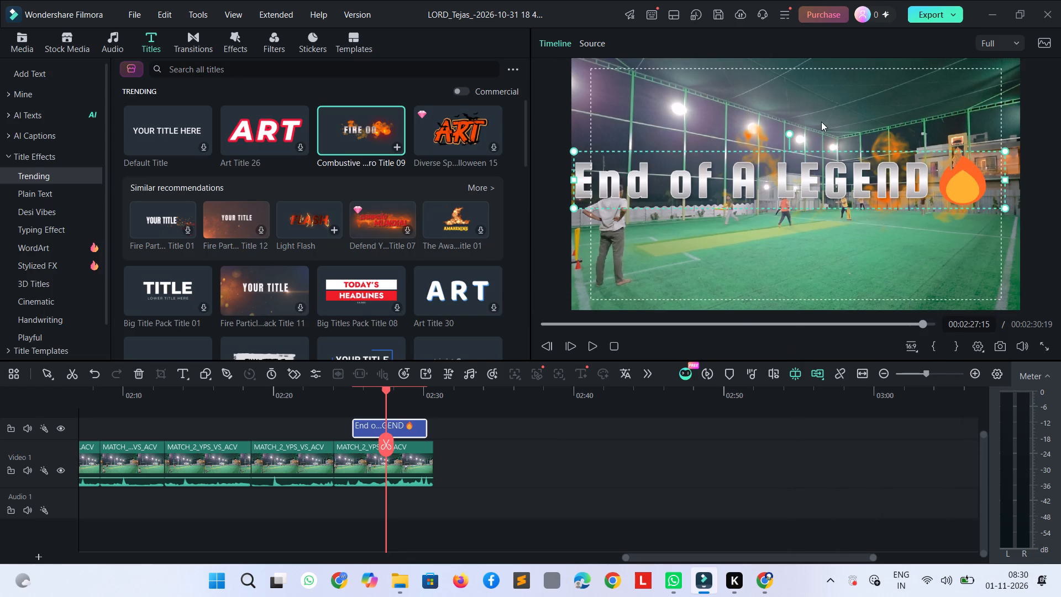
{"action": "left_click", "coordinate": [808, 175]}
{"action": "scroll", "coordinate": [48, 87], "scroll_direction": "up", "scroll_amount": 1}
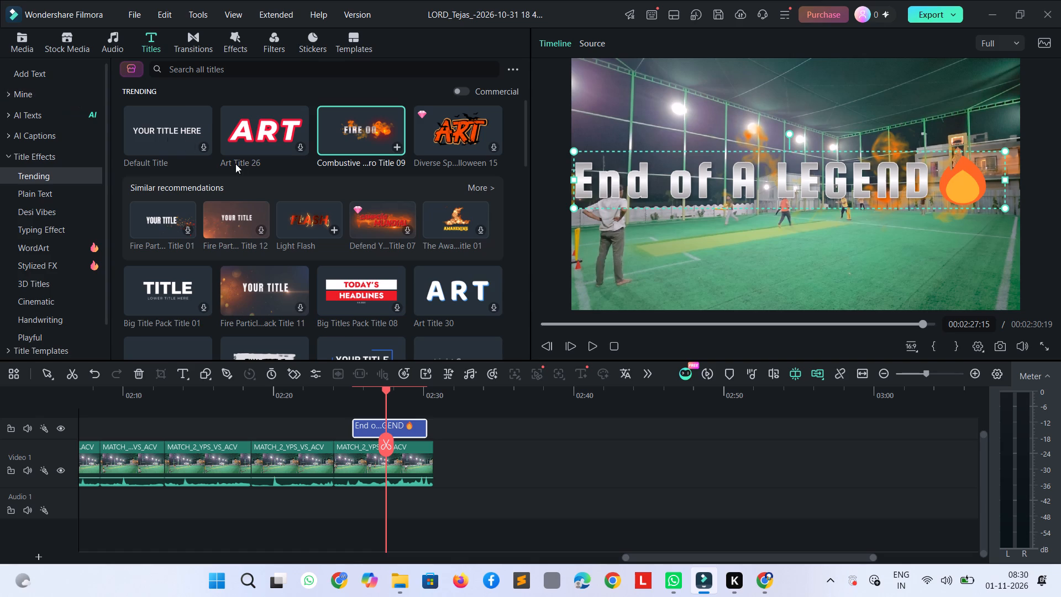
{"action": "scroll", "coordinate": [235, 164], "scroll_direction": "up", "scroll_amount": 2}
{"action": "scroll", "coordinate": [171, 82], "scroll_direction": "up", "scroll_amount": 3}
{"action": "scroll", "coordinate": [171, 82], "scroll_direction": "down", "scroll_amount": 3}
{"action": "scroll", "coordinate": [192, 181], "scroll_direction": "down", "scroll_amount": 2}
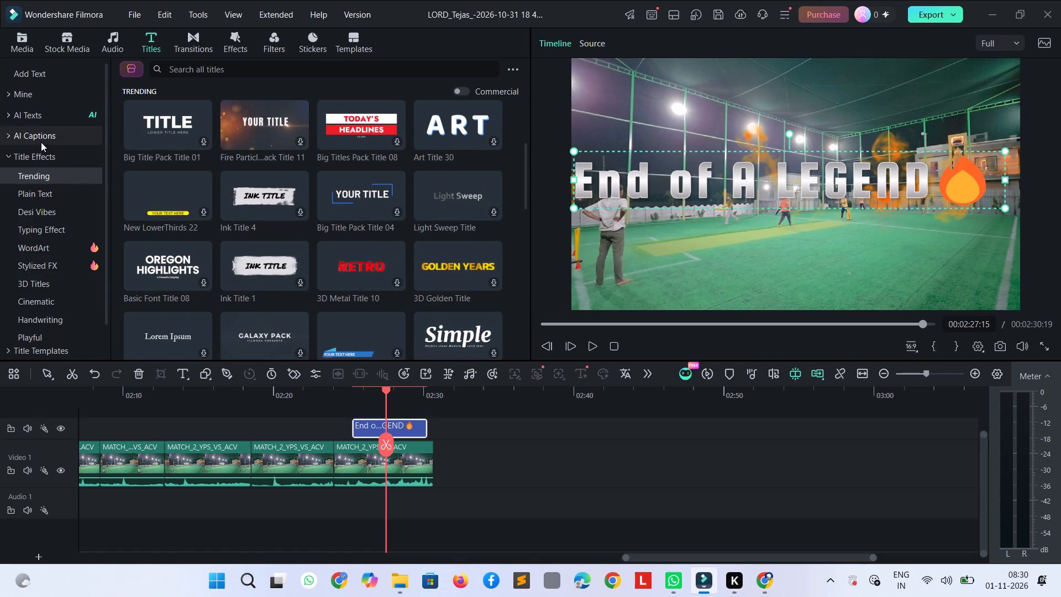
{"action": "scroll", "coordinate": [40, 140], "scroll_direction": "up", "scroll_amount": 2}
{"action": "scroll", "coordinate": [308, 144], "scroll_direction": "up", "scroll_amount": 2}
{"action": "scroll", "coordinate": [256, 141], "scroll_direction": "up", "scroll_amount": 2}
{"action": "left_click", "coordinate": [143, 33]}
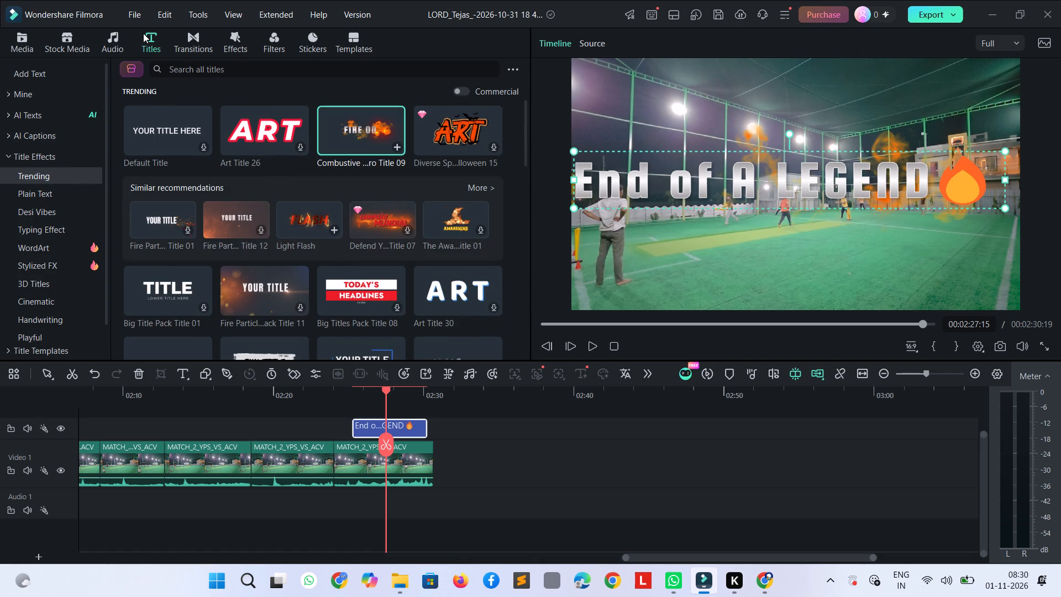
Set the width scale of the title's fire effect, Layer 01, to 106%.
{"action": "double_click", "coordinate": [358, 422]}
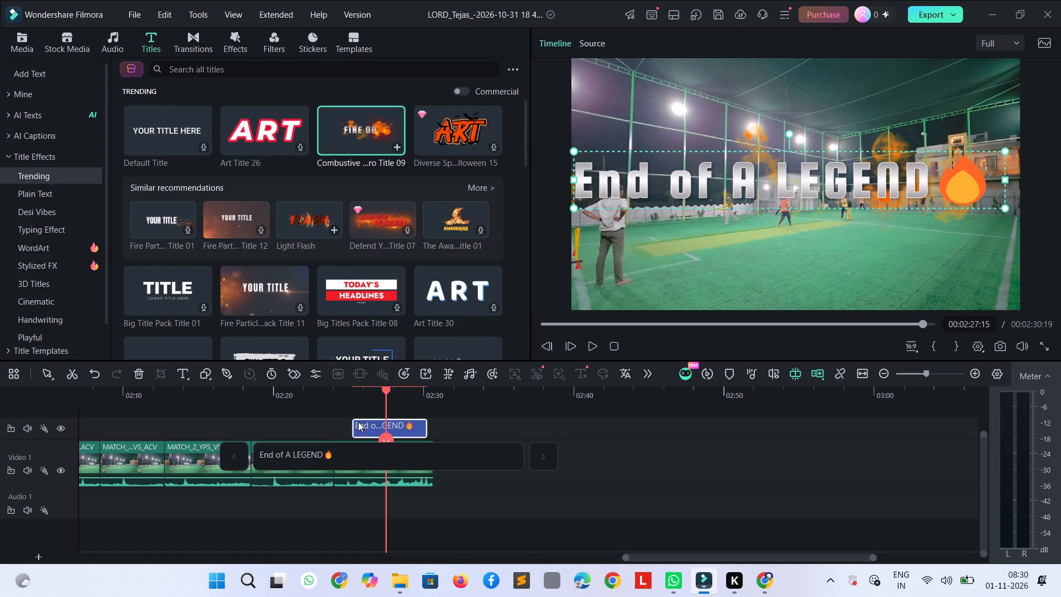
{"action": "scroll", "coordinate": [156, 158], "scroll_direction": "up", "scroll_amount": 3}
{"action": "scroll", "coordinate": [156, 158], "scroll_direction": "down", "scroll_amount": 2}
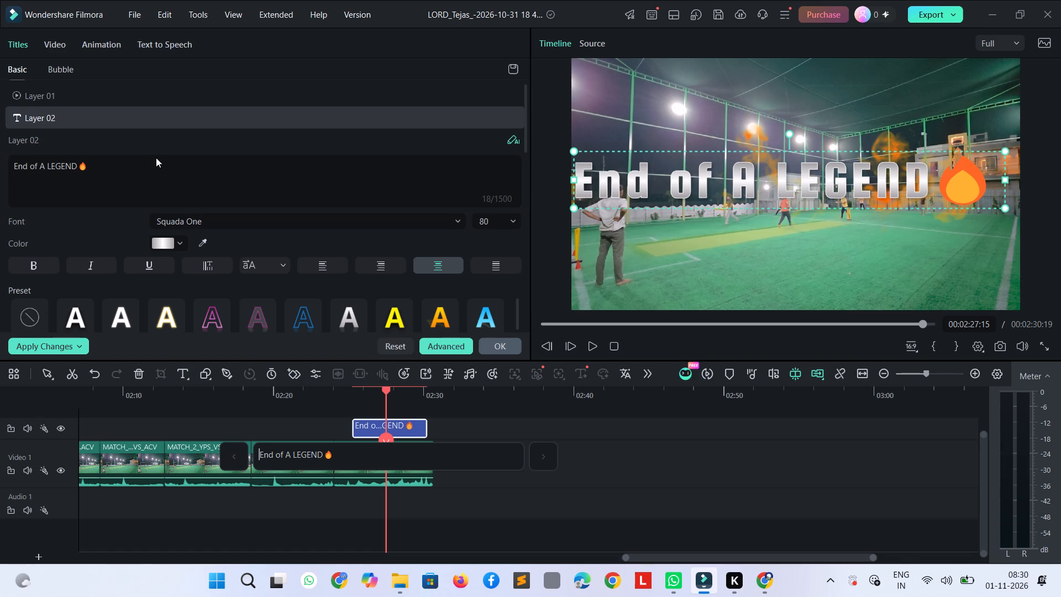
{"action": "scroll", "coordinate": [156, 158], "scroll_direction": "down", "scroll_amount": 9}
{"action": "scroll", "coordinate": [159, 219], "scroll_direction": "up", "scroll_amount": 3}
{"action": "left_click", "coordinate": [99, 98]}
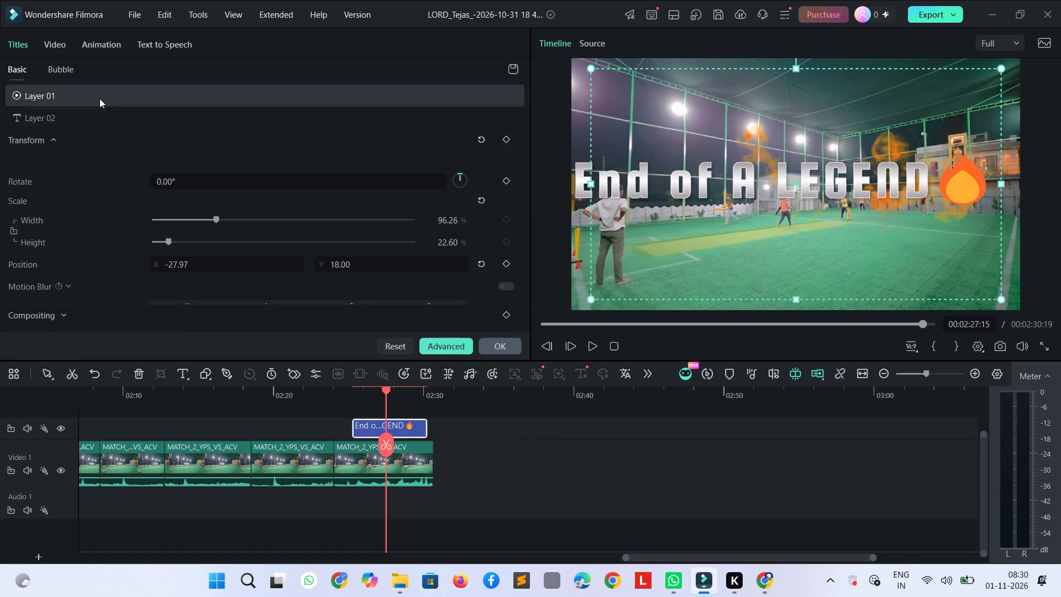
{"action": "left_click_drag", "start_coordinate": [215, 198], "coordinate": [203, 198]}
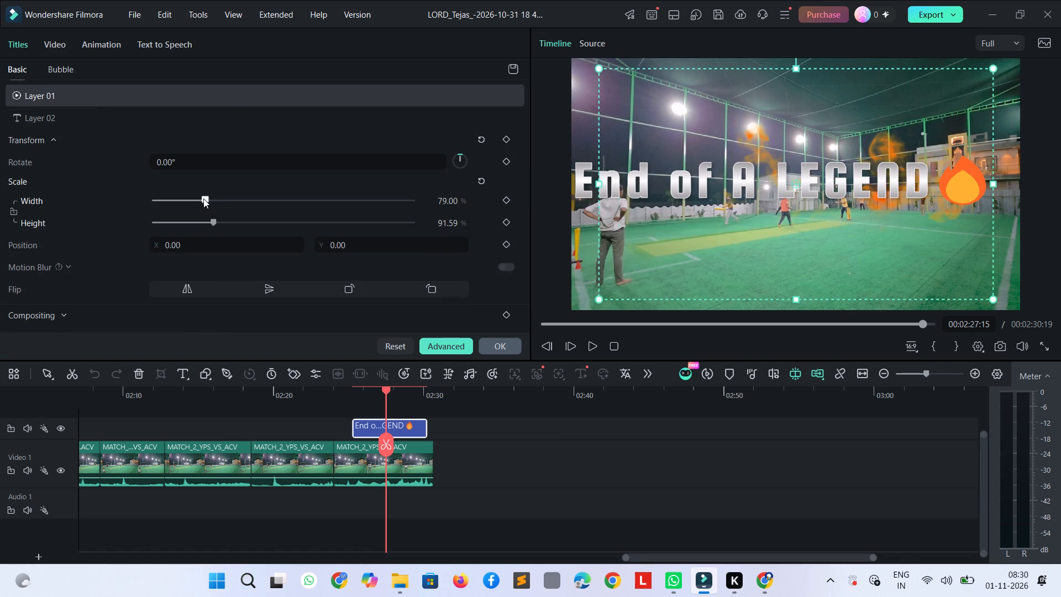
{"action": "left_click_drag", "start_coordinate": [203, 198], "coordinate": [223, 203]}
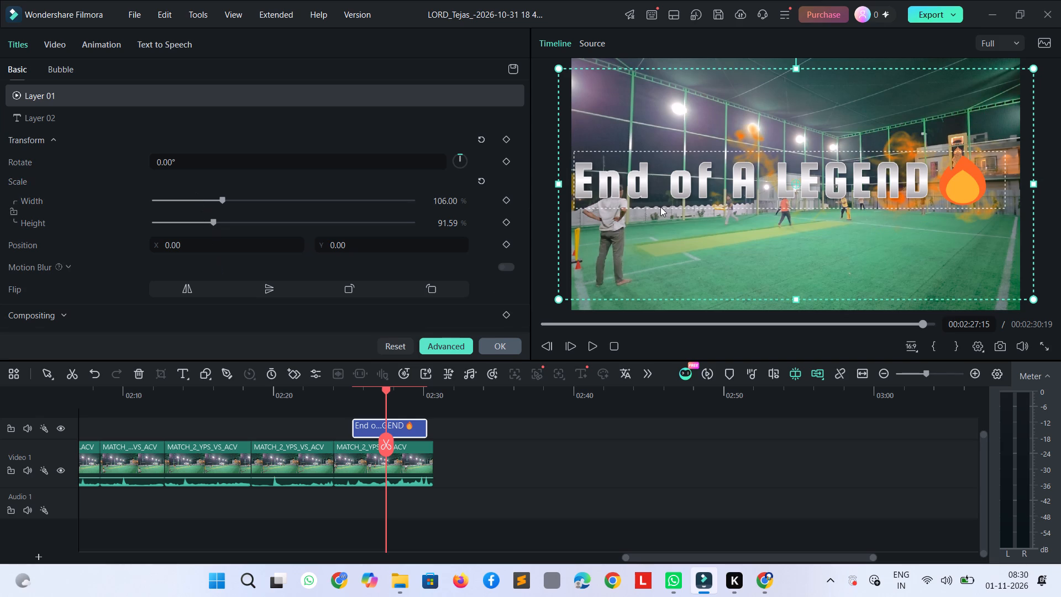
Reduce the scale of the title's text layer, Layer 02, to 67.57.
{"action": "left_click", "coordinate": [656, 190]}
{"action": "scroll", "coordinate": [558, 168], "scroll_direction": "up", "scroll_amount": 4}
{"action": "scroll", "coordinate": [557, 167], "scroll_direction": "down", "scroll_amount": 2}
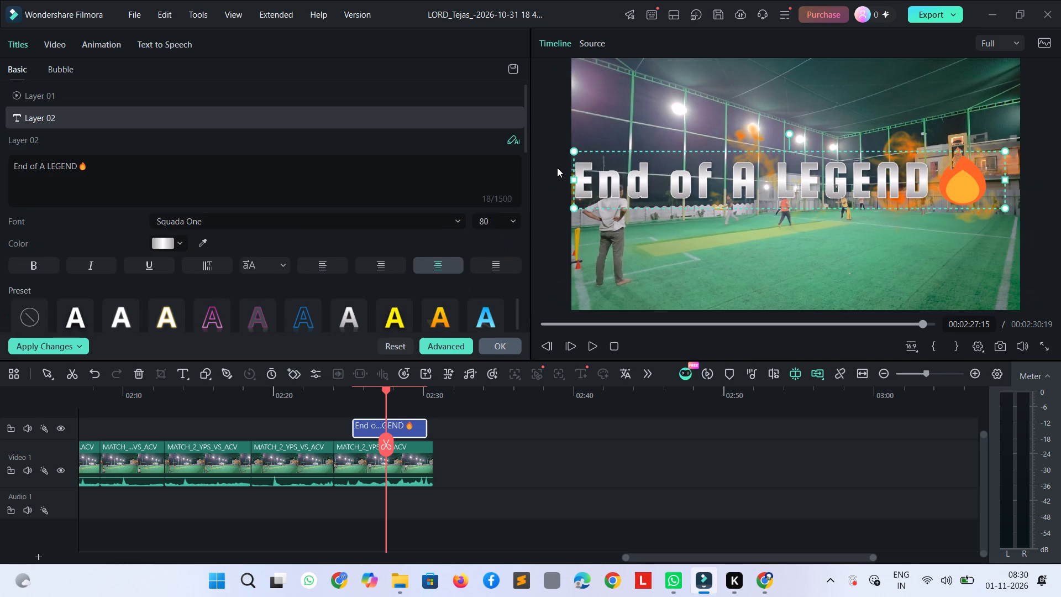
{"action": "scroll", "coordinate": [331, 122], "scroll_direction": "down", "scroll_amount": 3}
{"action": "scroll", "coordinate": [332, 175], "scroll_direction": "down", "scroll_amount": 3}
{"action": "scroll", "coordinate": [332, 175], "scroll_direction": "up", "scroll_amount": 2}
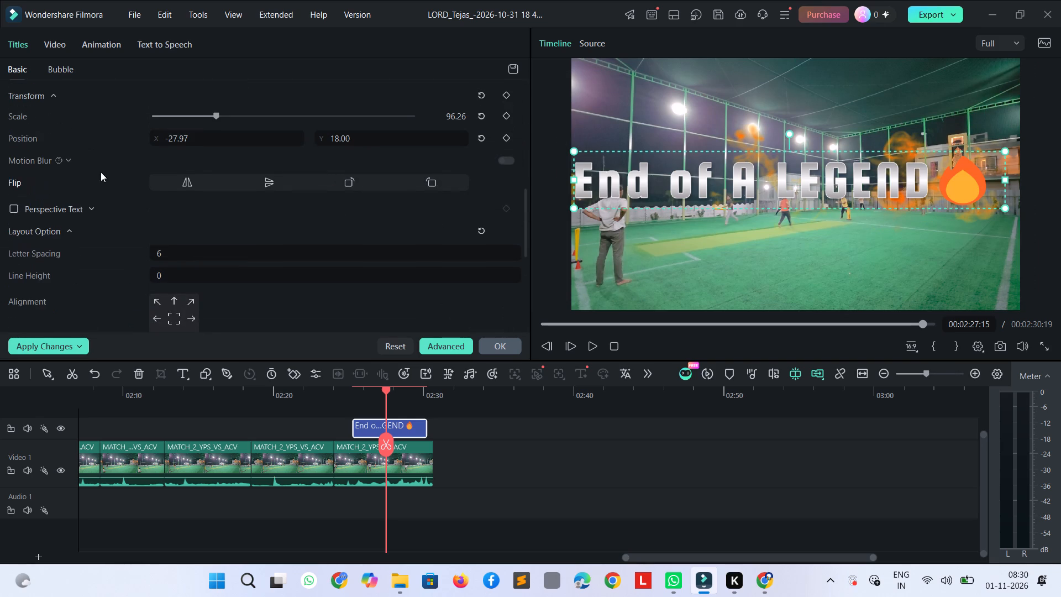
{"action": "scroll", "coordinate": [207, 156], "scroll_direction": "up", "scroll_amount": 1}
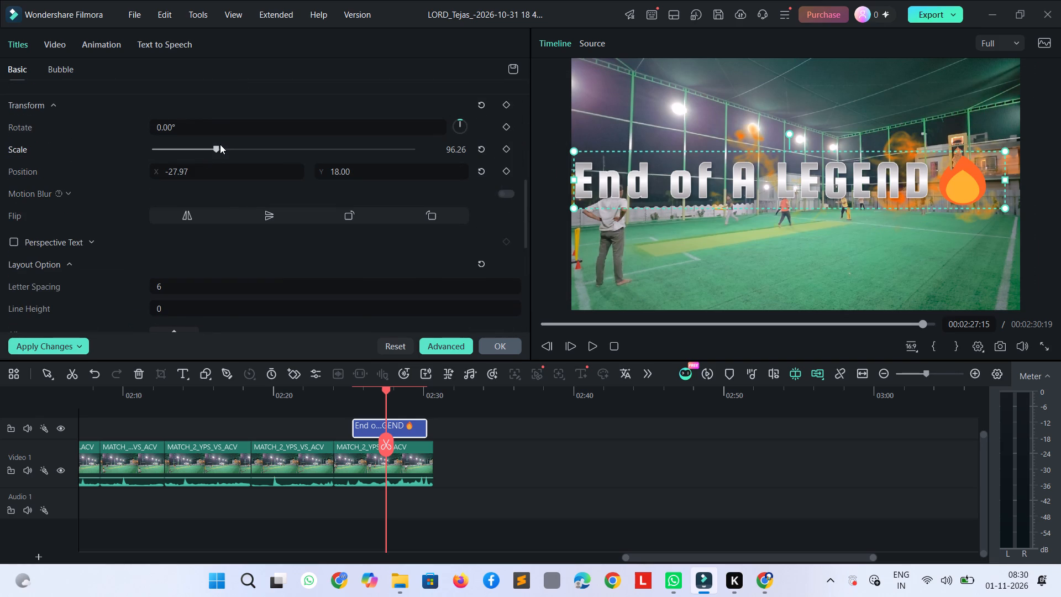
{"action": "left_click_drag", "start_coordinate": [217, 147], "coordinate": [199, 152]}
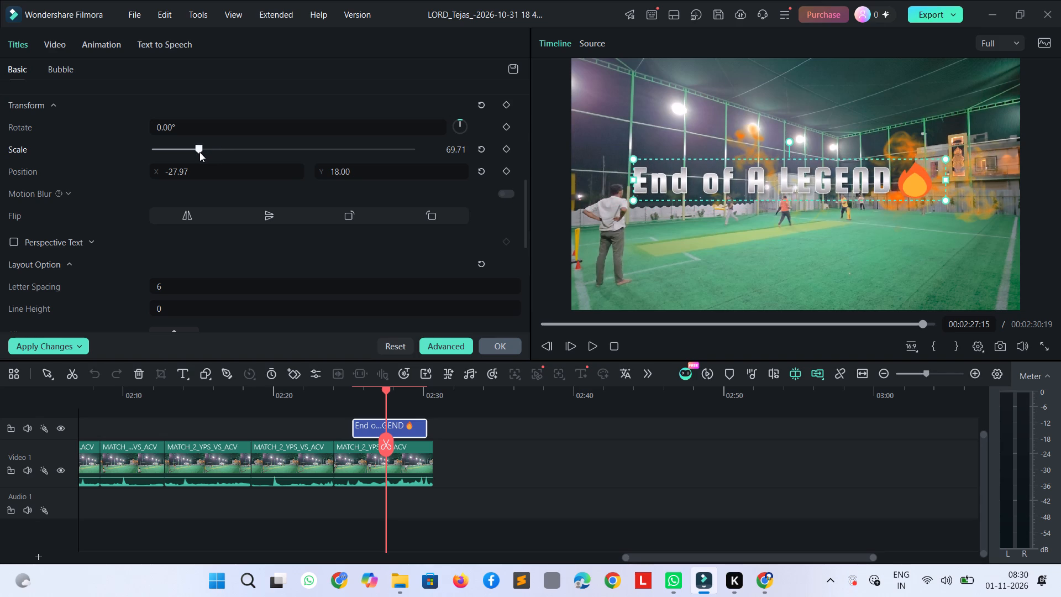
{"action": "left_click_drag", "start_coordinate": [199, 152], "coordinate": [198, 156]}
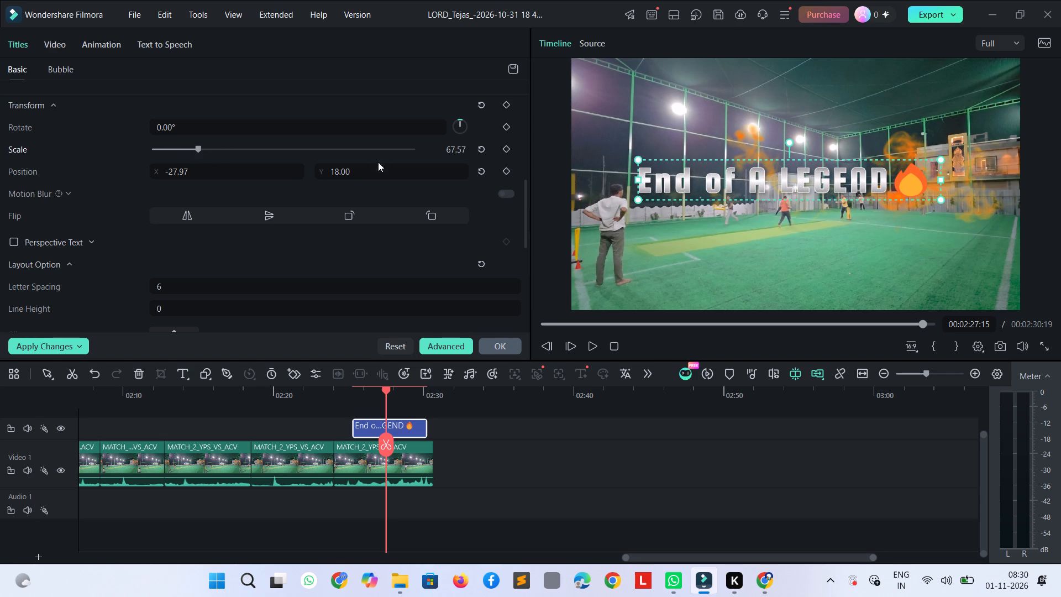
Insert the word "Innings" between "LEGEND" and the fire emoji in the title text.
{"action": "double_click", "coordinate": [887, 186]}
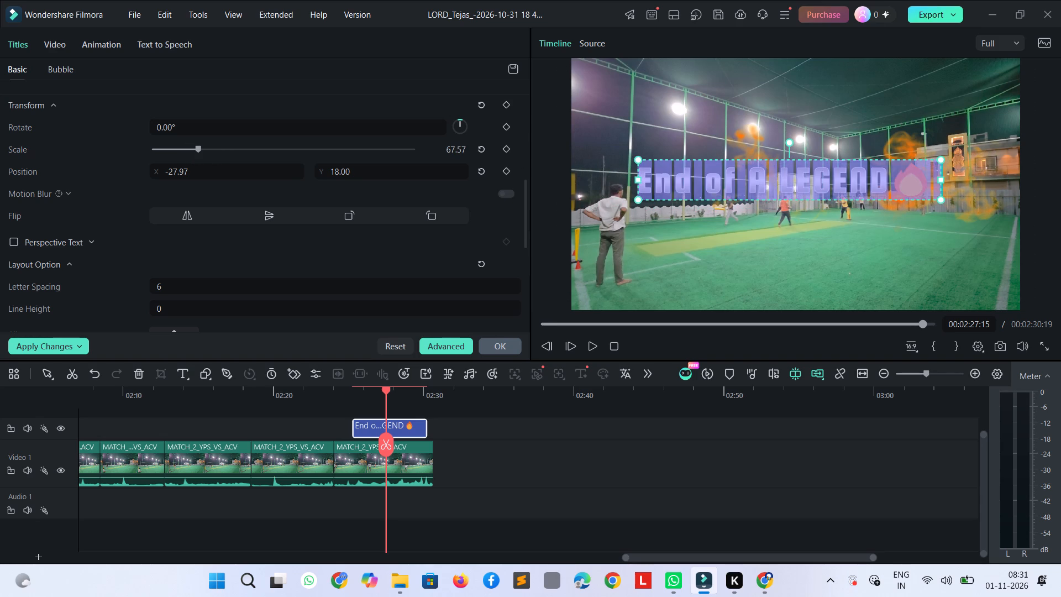
{"action": "left_click", "coordinate": [887, 186]}
{"action": "key", "text": "space"}
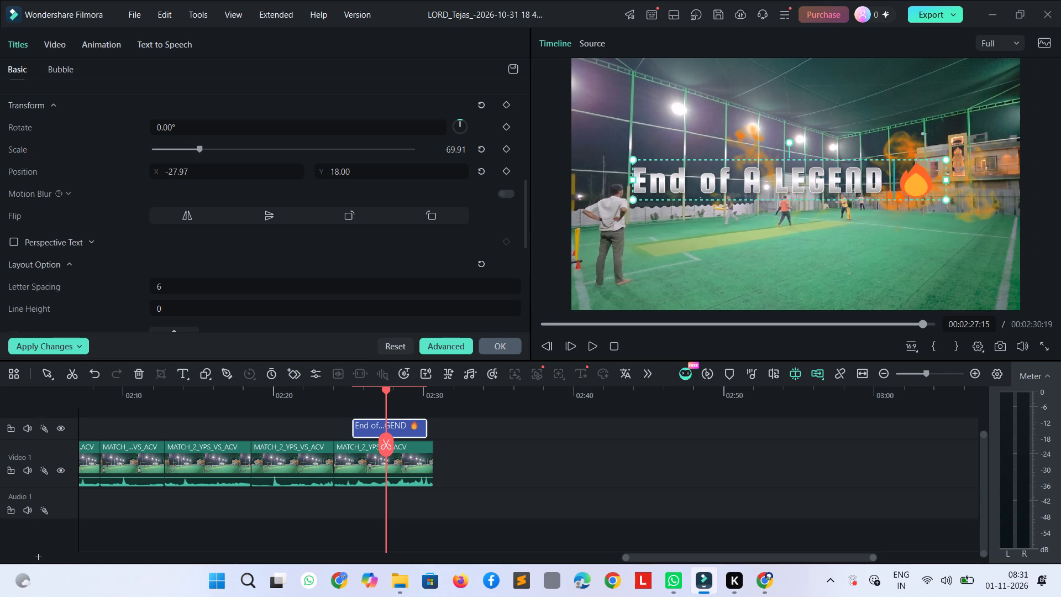
{"action": "type", "text": "INNI"}
{"action": "type", "text": "GS"}
{"action": "key", "text": "BackSpace"}
{"action": "key", "text": "BackSpace"}
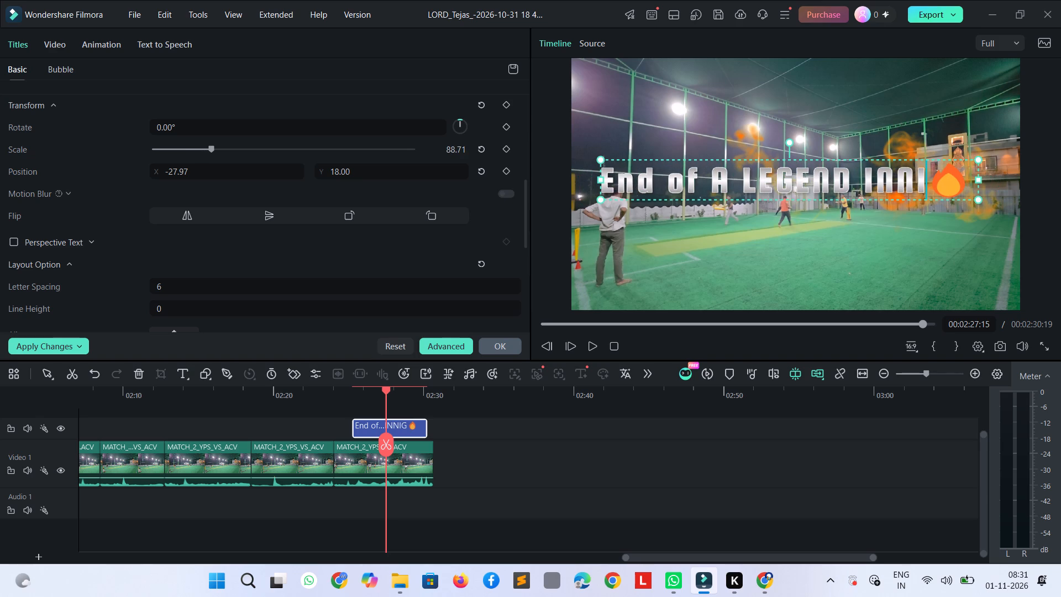
{"action": "type", "text": "gs"}
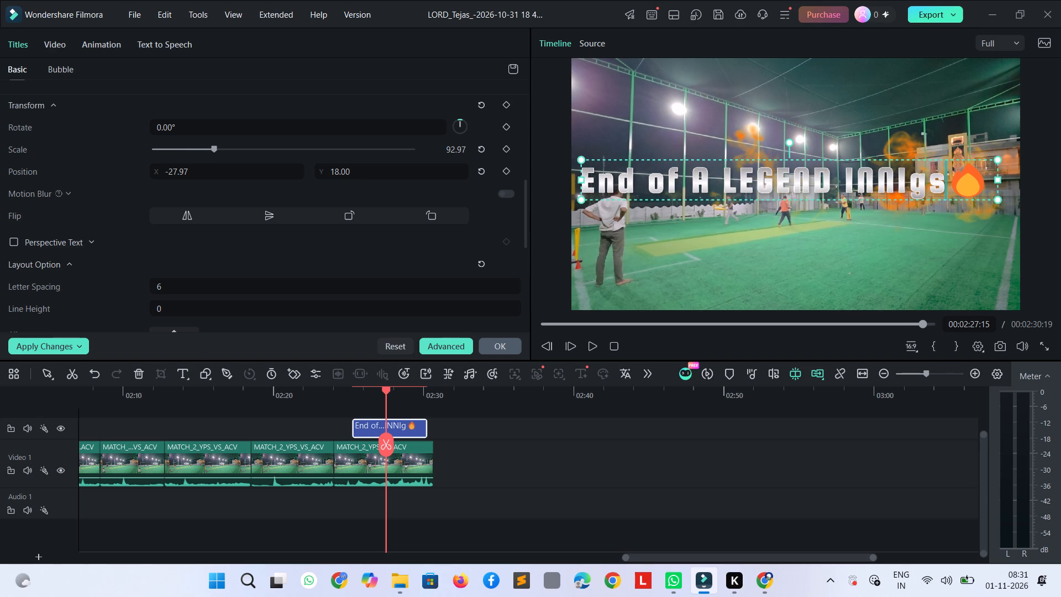
{"action": "type", "text": "==="}
{"action": "key", "text": "BackSpace"}
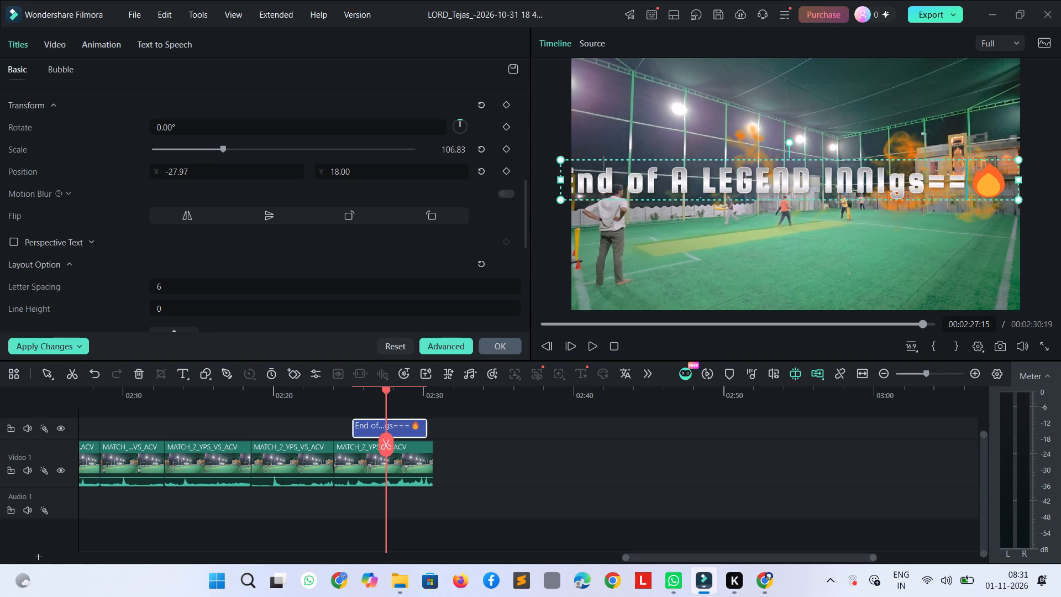
{"action": "key", "text": "BackSpace"}
{"action": "key", "text": "BackSpace"}
{"action": "key", "text": "BackSpace"}
{"action": "key", "text": "BackSpace"}
{"action": "key", "text": "BackSpace"}
{"action": "key", "text": "BackSpace"}
{"action": "key", "text": "BackSpace"}
{"action": "type", "text": "nnings"}
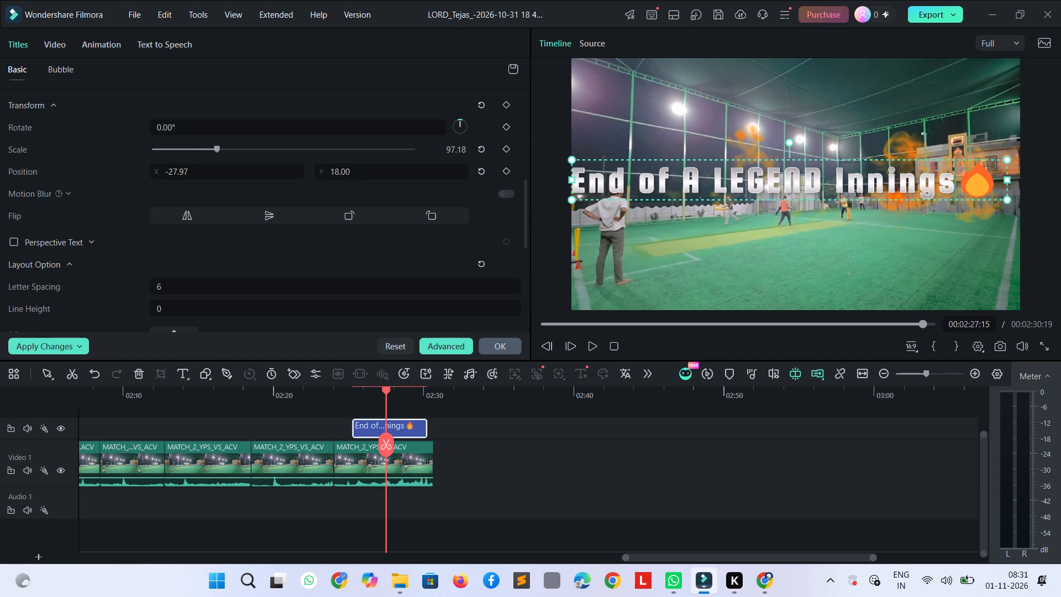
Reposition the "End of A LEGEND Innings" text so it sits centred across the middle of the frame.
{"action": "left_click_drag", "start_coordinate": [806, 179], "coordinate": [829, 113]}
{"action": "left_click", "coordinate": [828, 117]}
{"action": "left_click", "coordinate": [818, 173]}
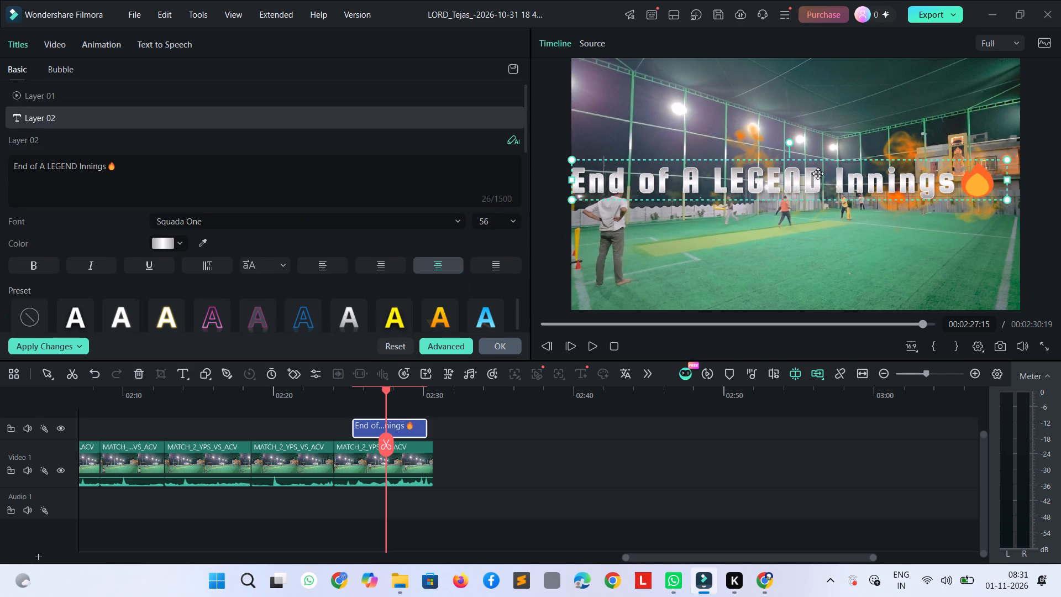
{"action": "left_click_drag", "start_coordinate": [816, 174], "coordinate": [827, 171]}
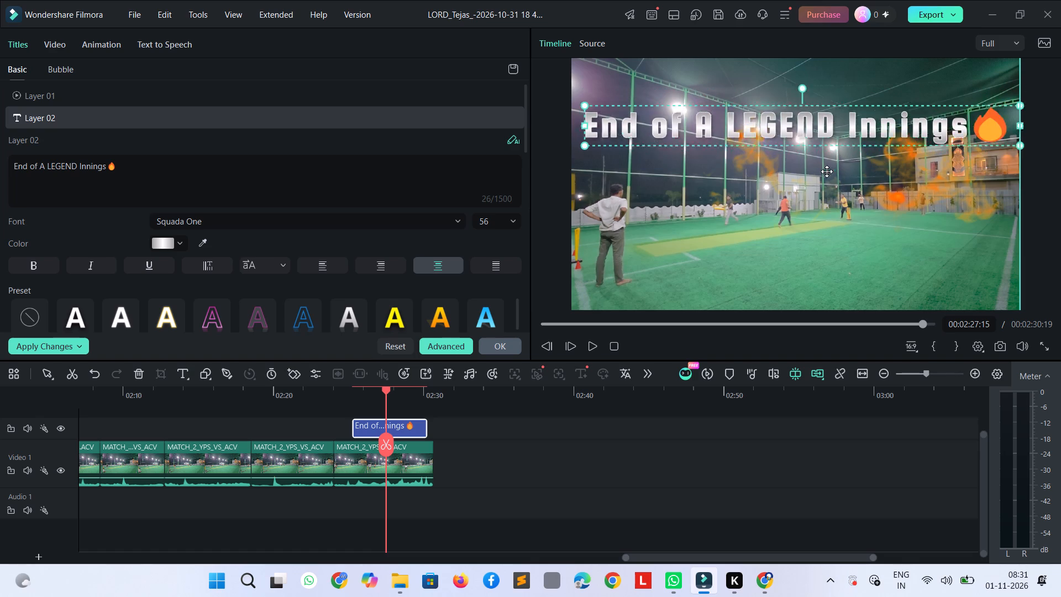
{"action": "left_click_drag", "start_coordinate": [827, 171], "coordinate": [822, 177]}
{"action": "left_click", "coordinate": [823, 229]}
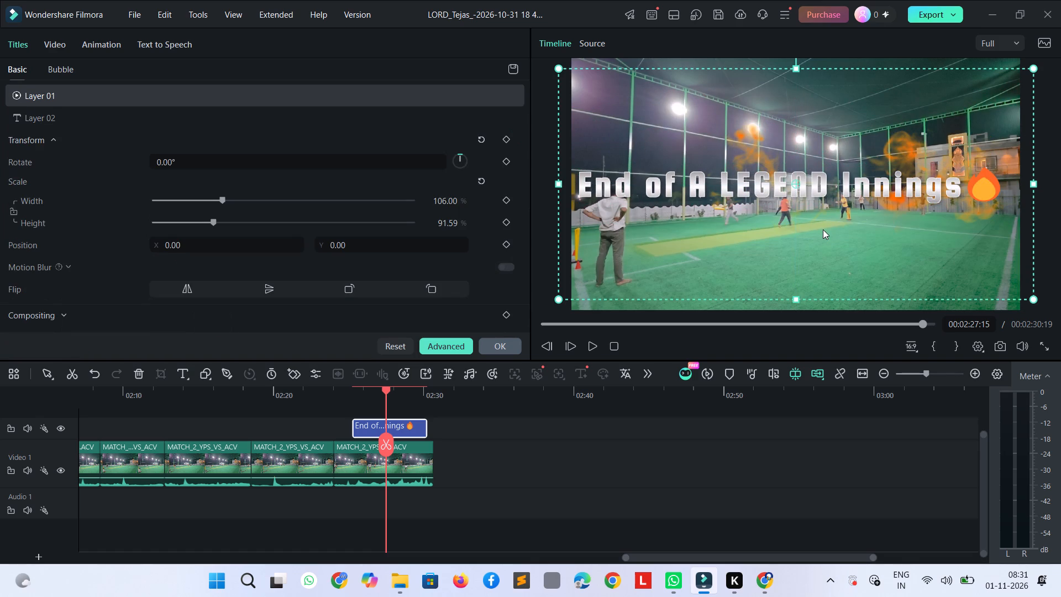
Play back the last MATCH_2_YPS_VS_ACV clip to check the title's look and timing over the footage.
{"action": "key", "text": "space"}
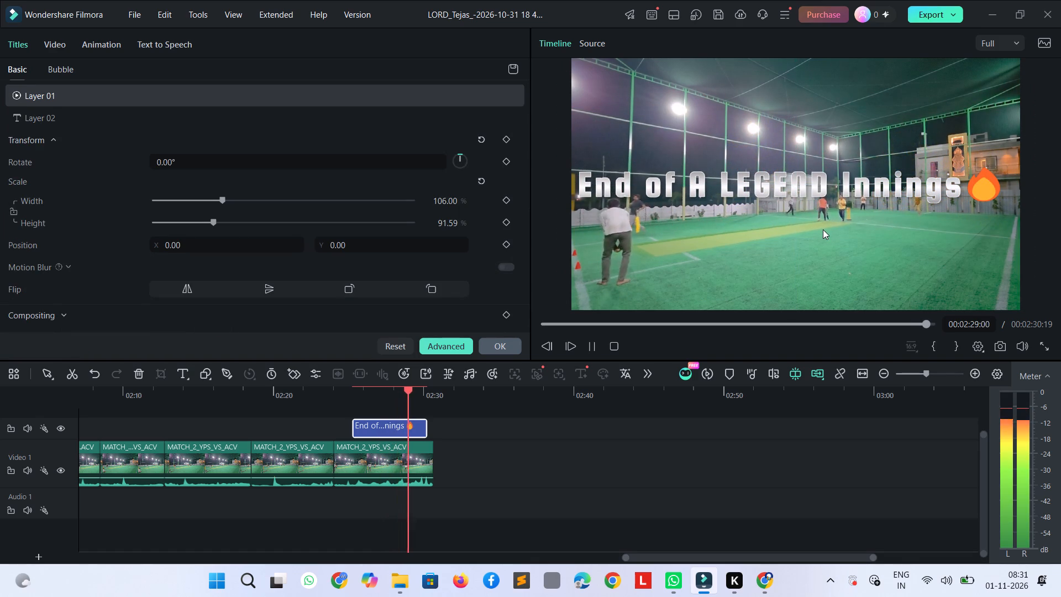
{"action": "key", "text": "space"}
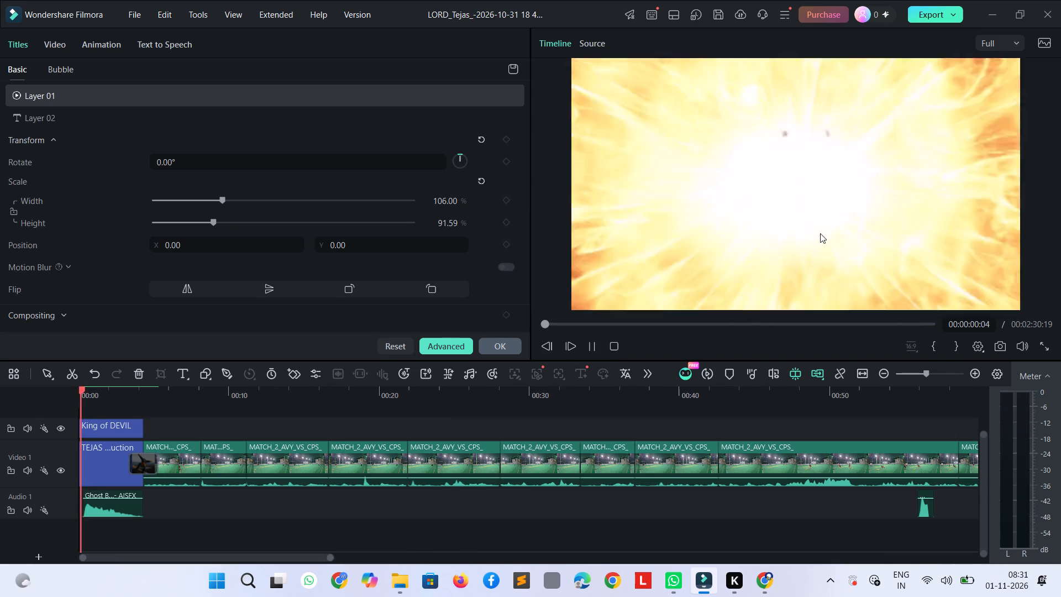
{"action": "key", "text": "space"}
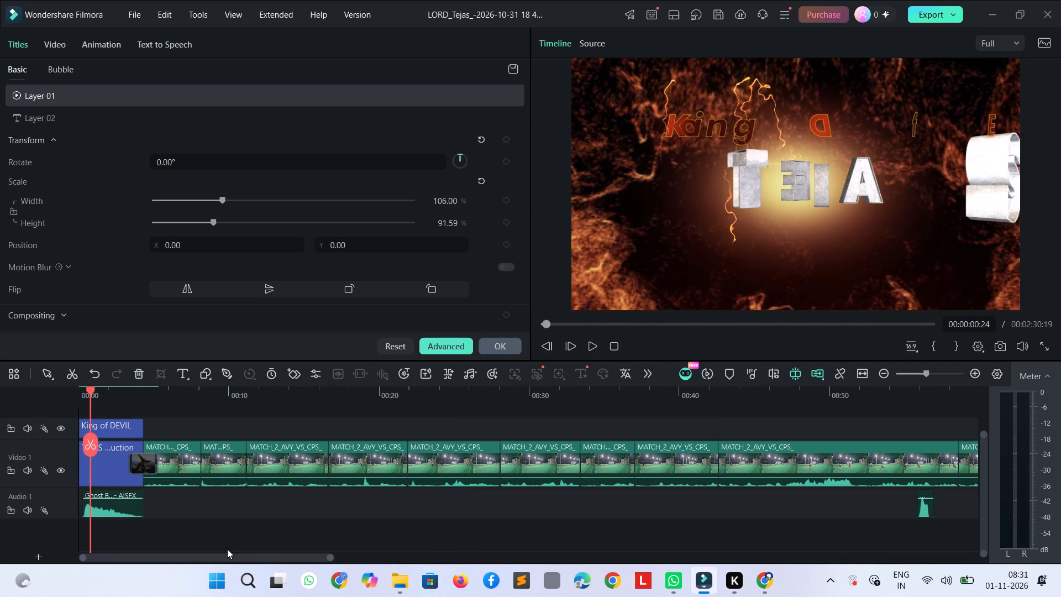
{"action": "left_click_drag", "start_coordinate": [225, 558], "coordinate": [718, 579]}
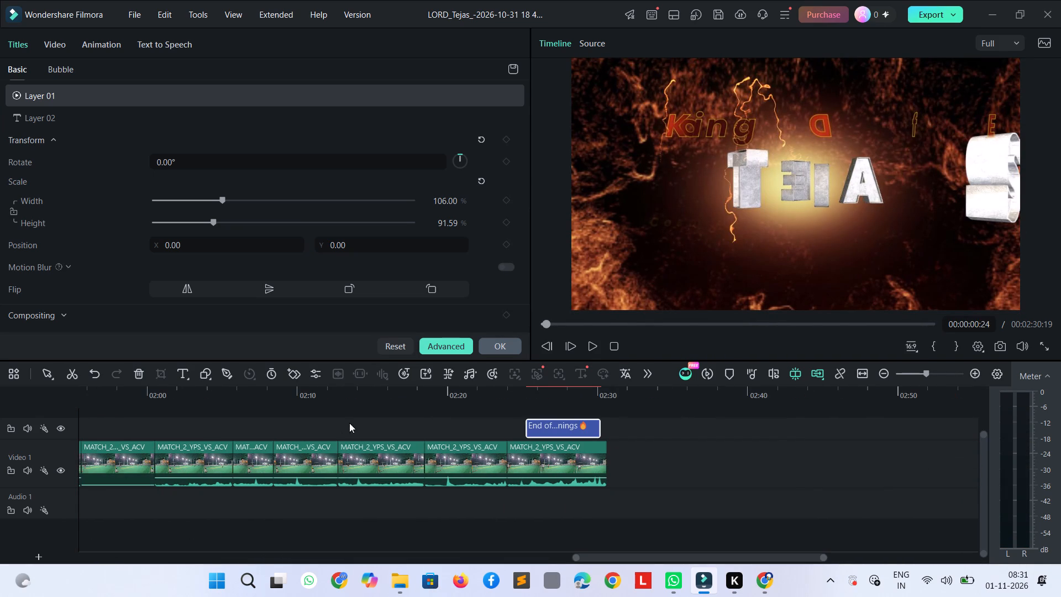
{"action": "left_click", "coordinate": [548, 426]}
{"action": "key", "text": "space"}
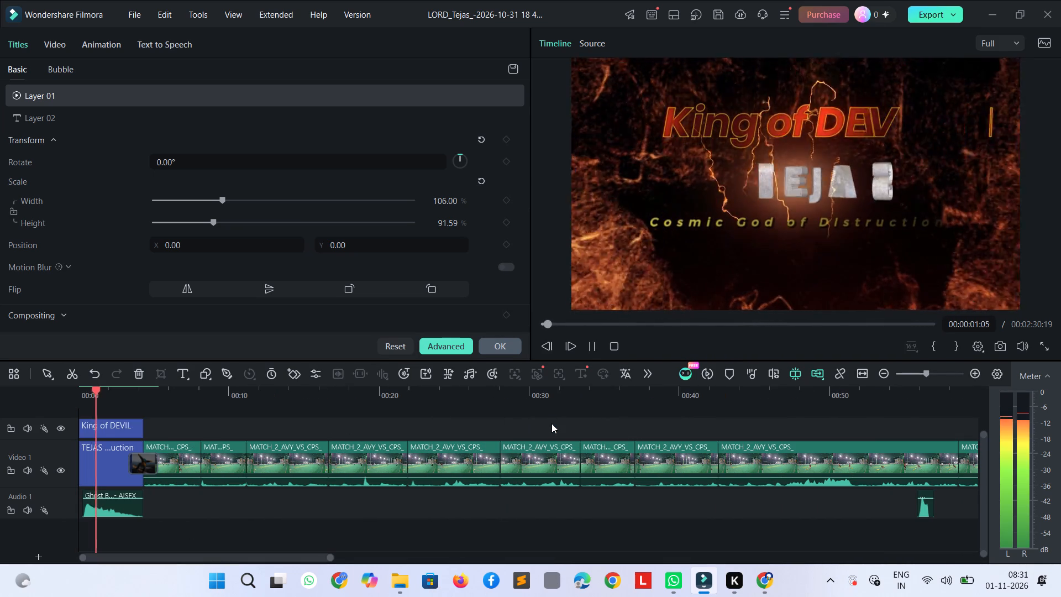
{"action": "key", "text": "space"}
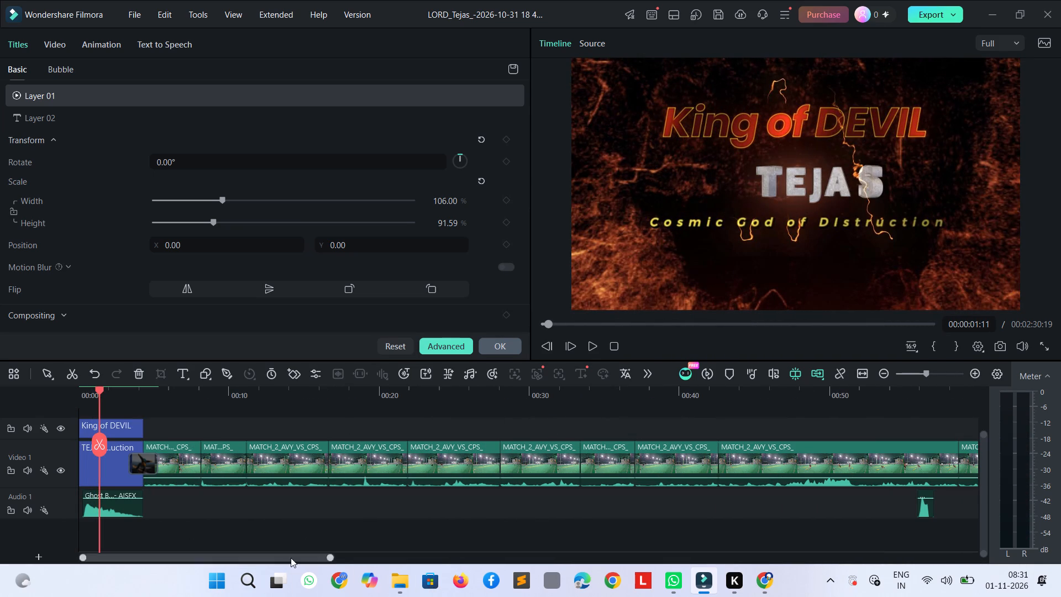
{"action": "left_click_drag", "start_coordinate": [291, 558], "coordinate": [803, 547]}
{"action": "double_click", "coordinate": [455, 458]}
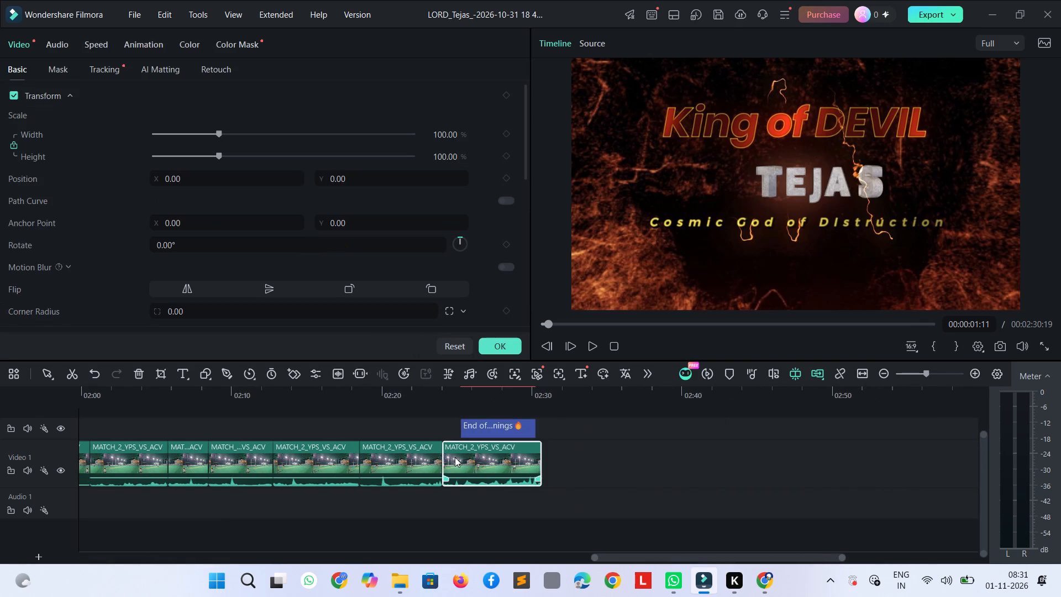
{"action": "key", "text": "space"}
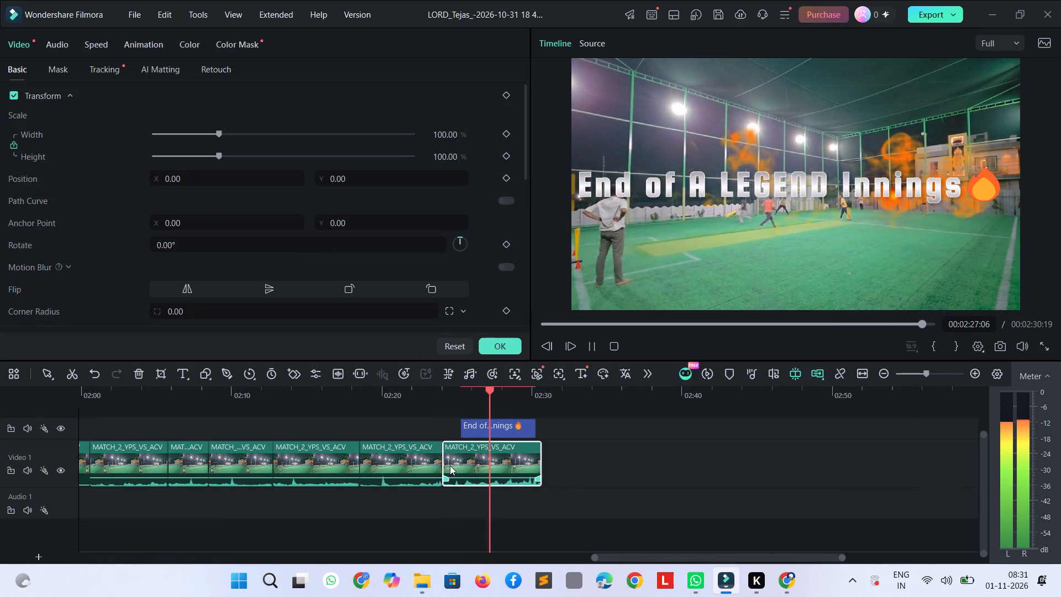
{"action": "key", "text": "space"}
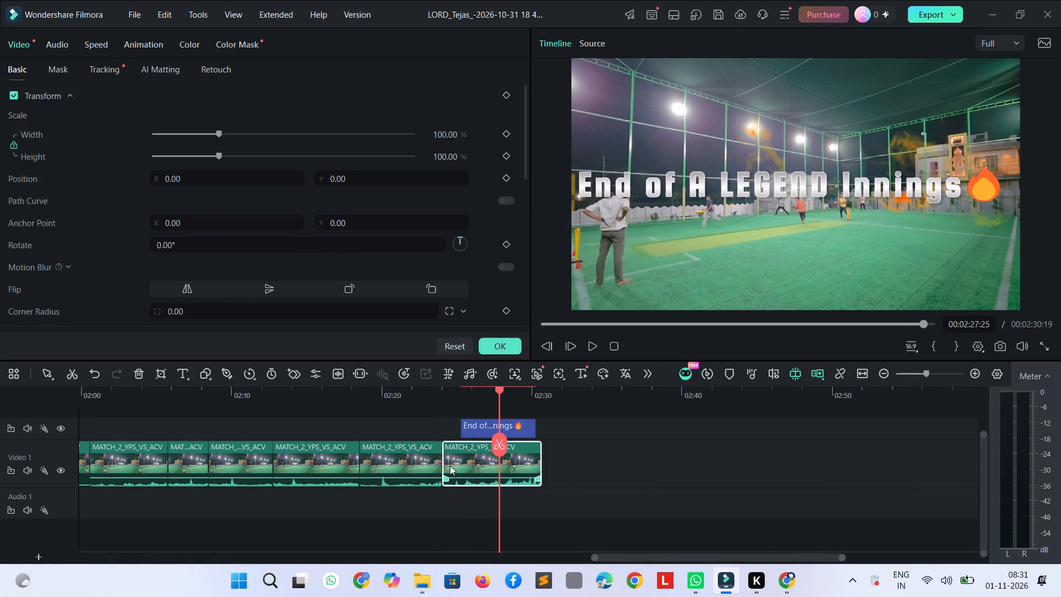
{"action": "key", "text": "space"}
{"action": "key", "text": "space"}
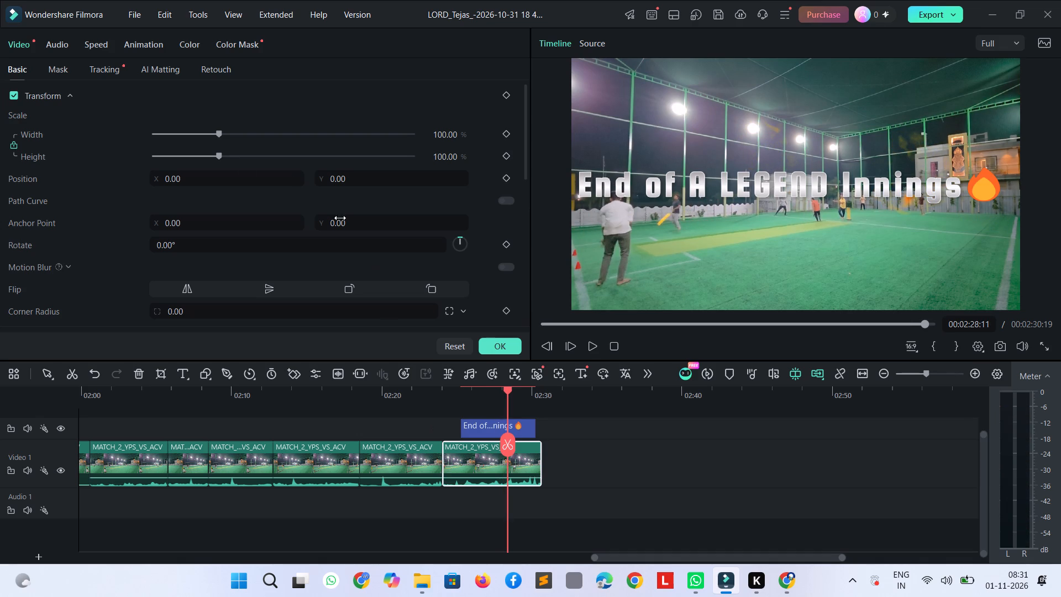
Trim the start of the "End of A LEGEND Innings" title to about 02:26 and play it back.
{"action": "left_click", "coordinate": [472, 427]}
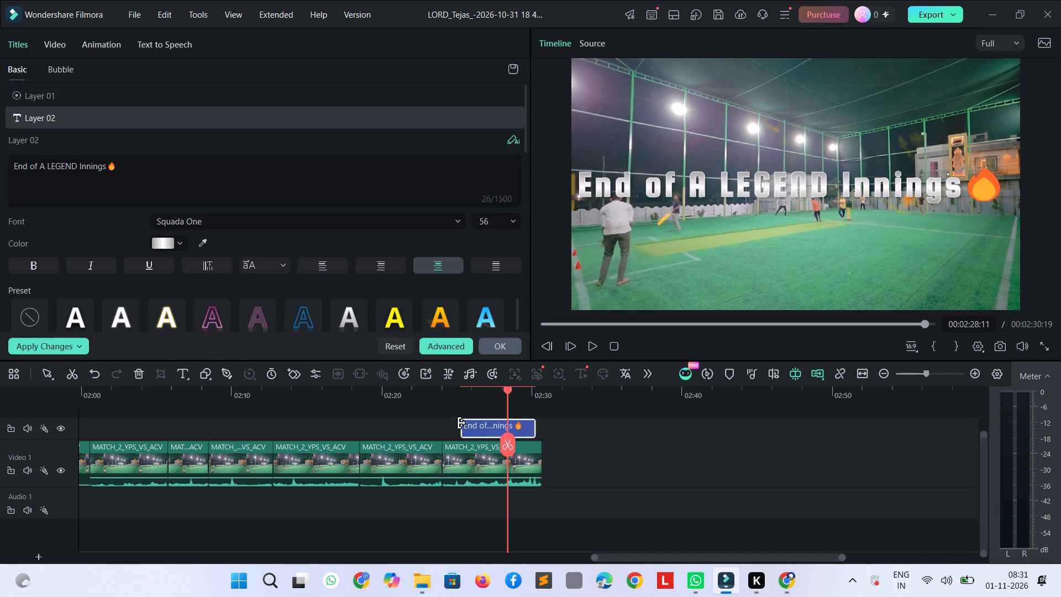
{"action": "left_click_drag", "start_coordinate": [463, 423], "coordinate": [479, 426]}
{"action": "key", "text": "space"}
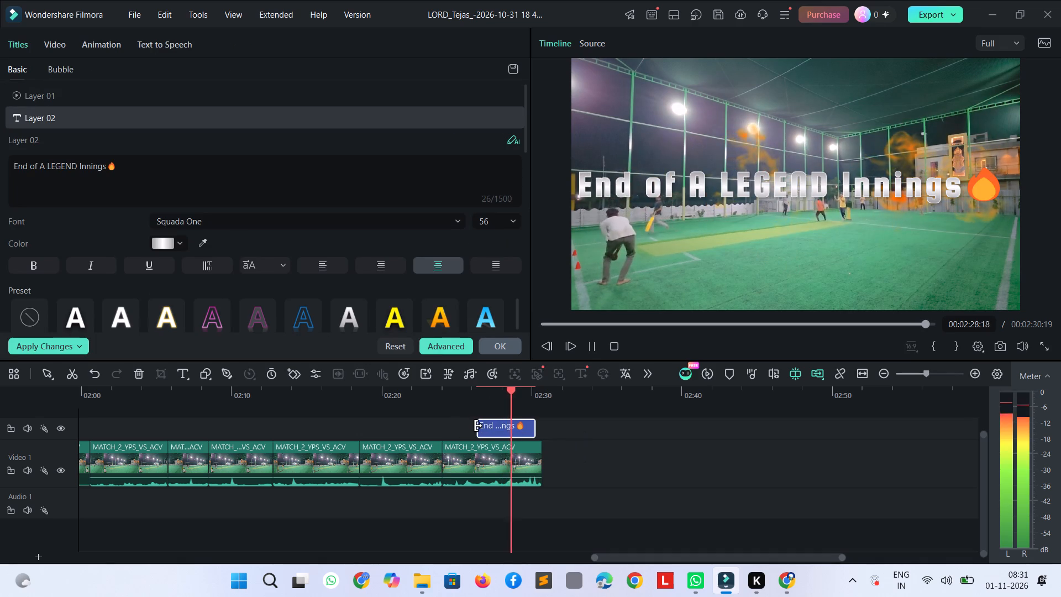
{"action": "key", "text": "space"}
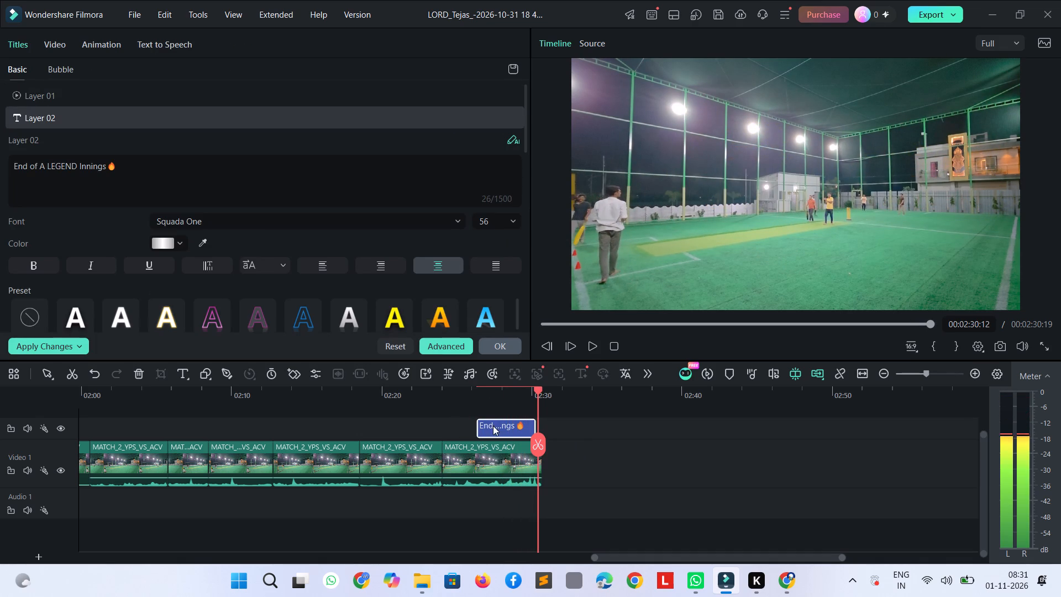
{"action": "left_click", "coordinate": [510, 426]}
{"action": "left_click_drag", "start_coordinate": [535, 389], "coordinate": [492, 395]}
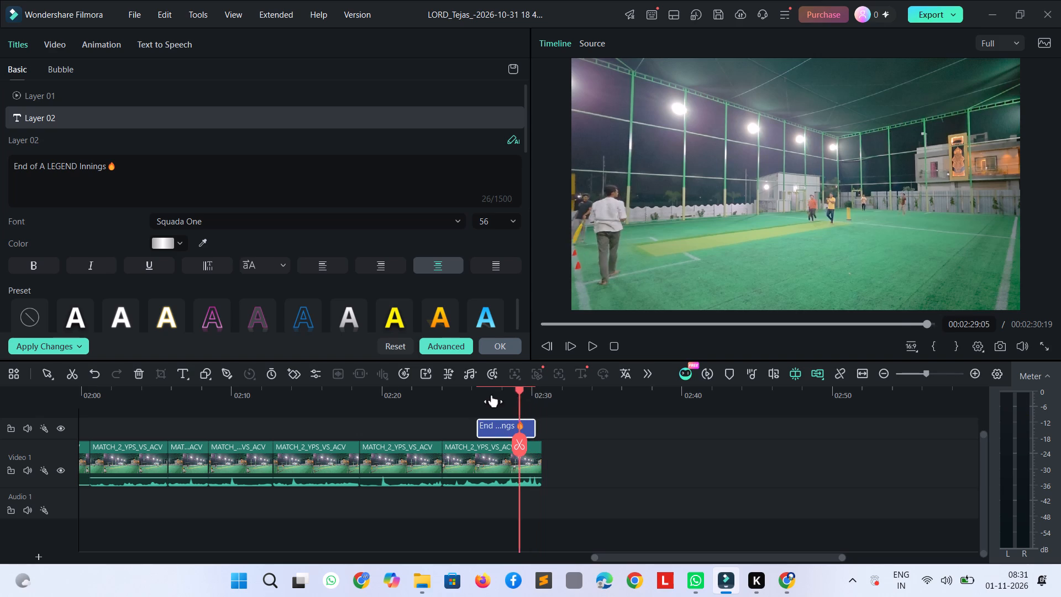
{"action": "left_click_drag", "start_coordinate": [492, 395], "coordinate": [429, 398]}
{"action": "key", "text": "space"}
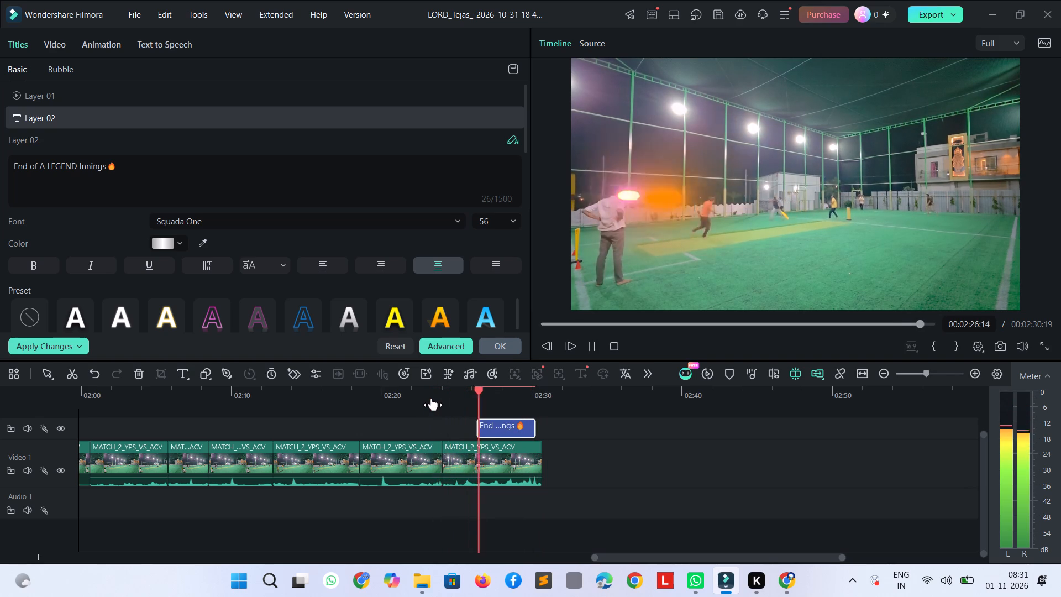
{"action": "key", "text": "space"}
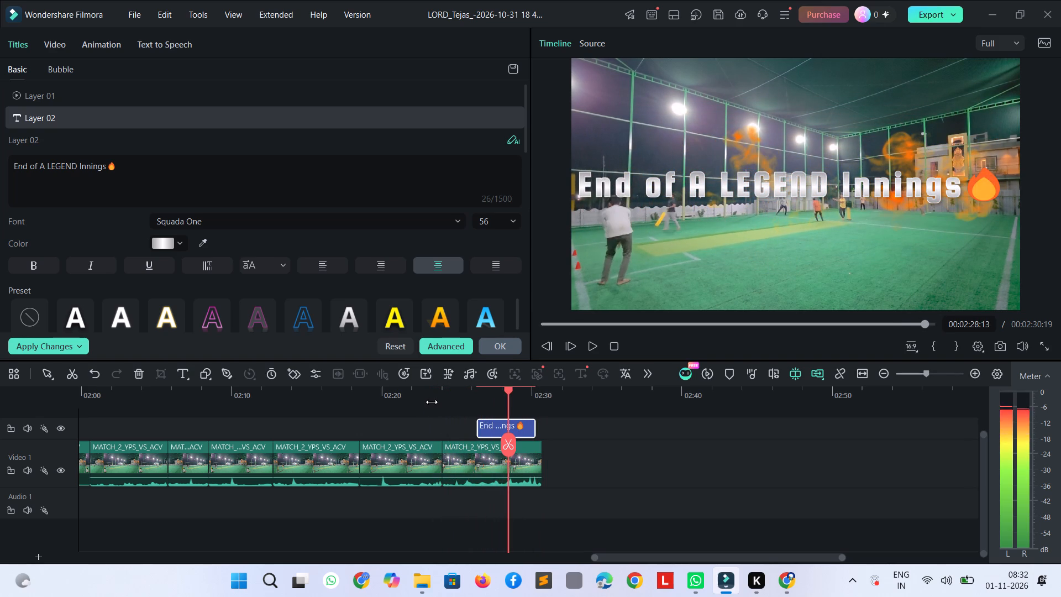
Move the title text up near the top of the frame, above the players, and preview it.
{"action": "left_click", "coordinate": [804, 182]}
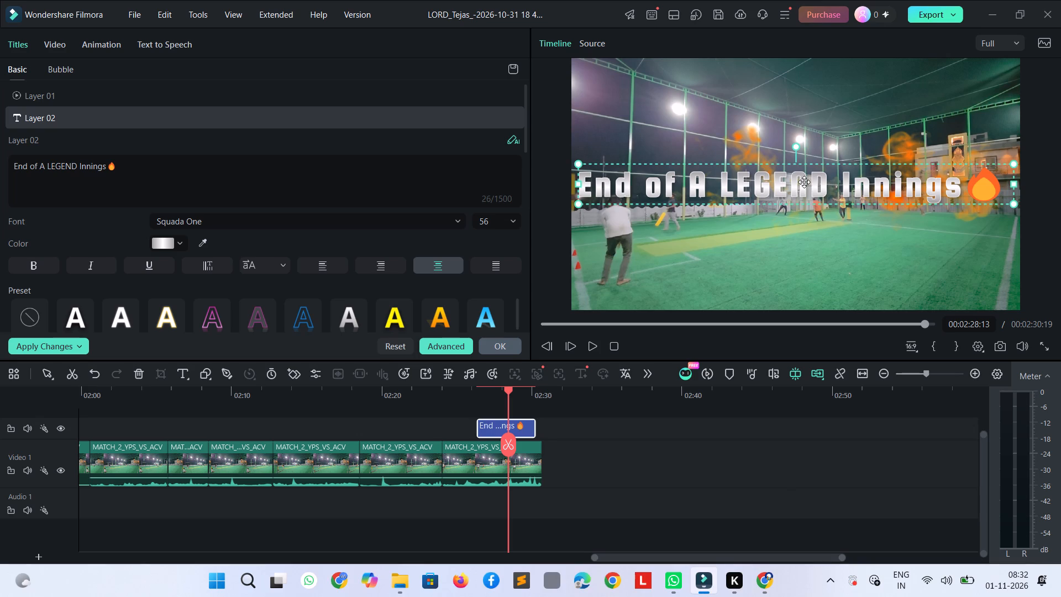
{"action": "left_click_drag", "start_coordinate": [804, 182], "coordinate": [799, 101]}
{"action": "key", "text": "space"}
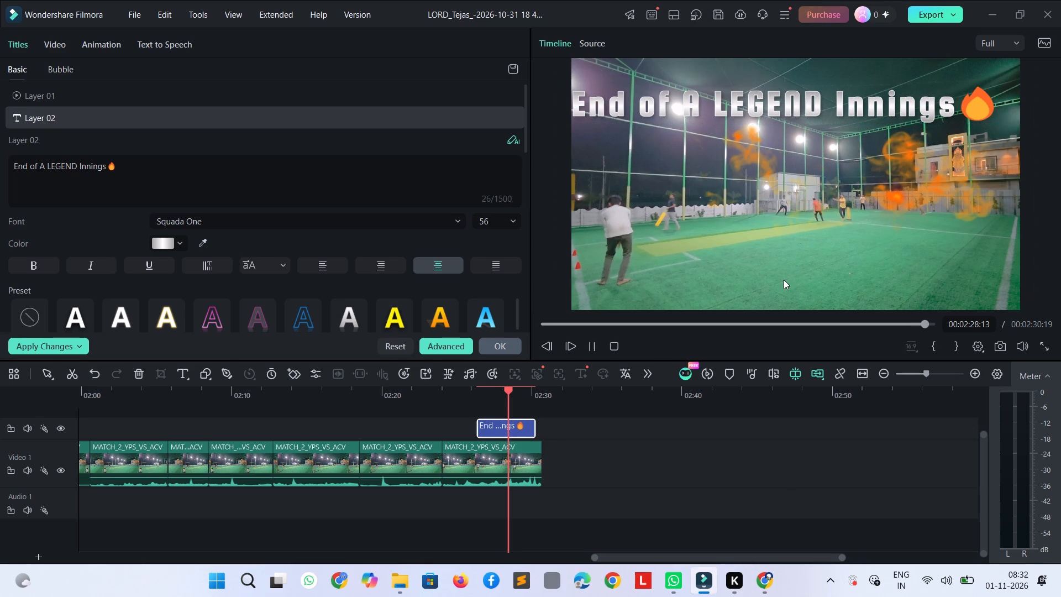
{"action": "key", "text": "space"}
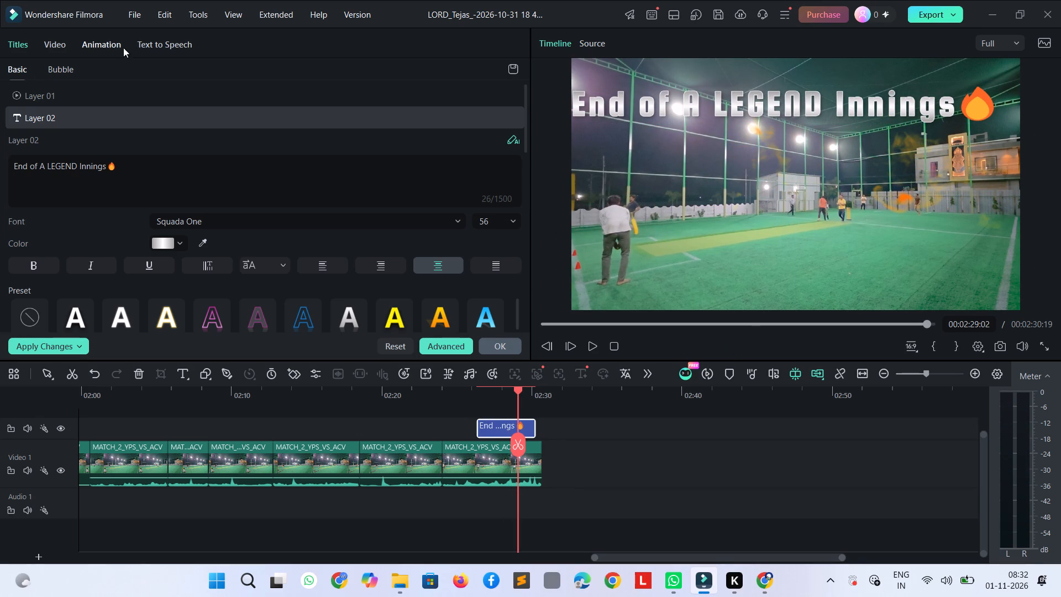
Apply the trending "Vertical R..." Out animation to the title and play it through to the clip's end.
{"action": "left_click", "coordinate": [113, 40]}
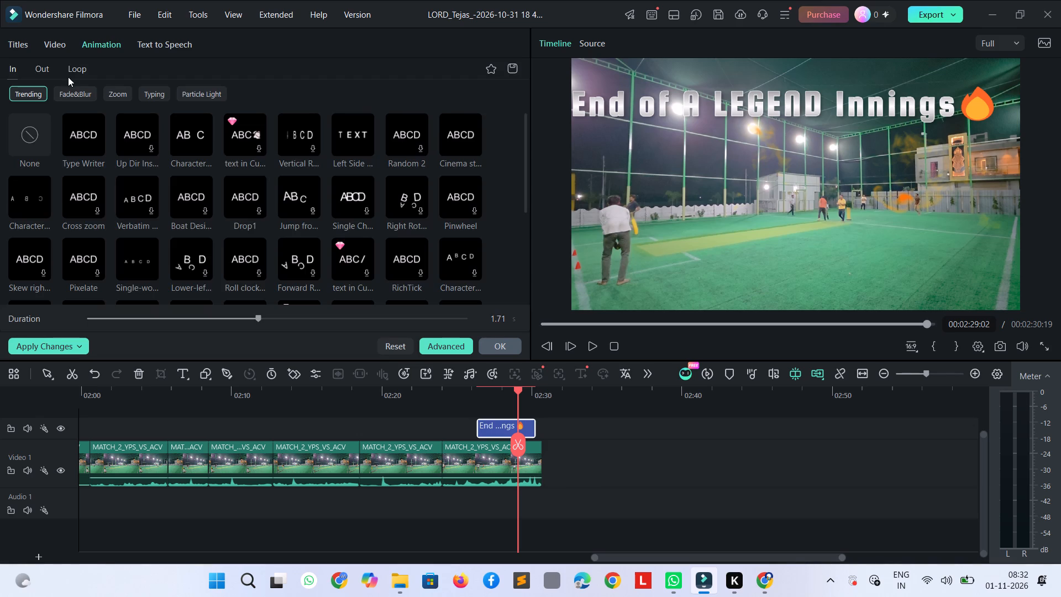
{"action": "left_click", "coordinate": [41, 67]}
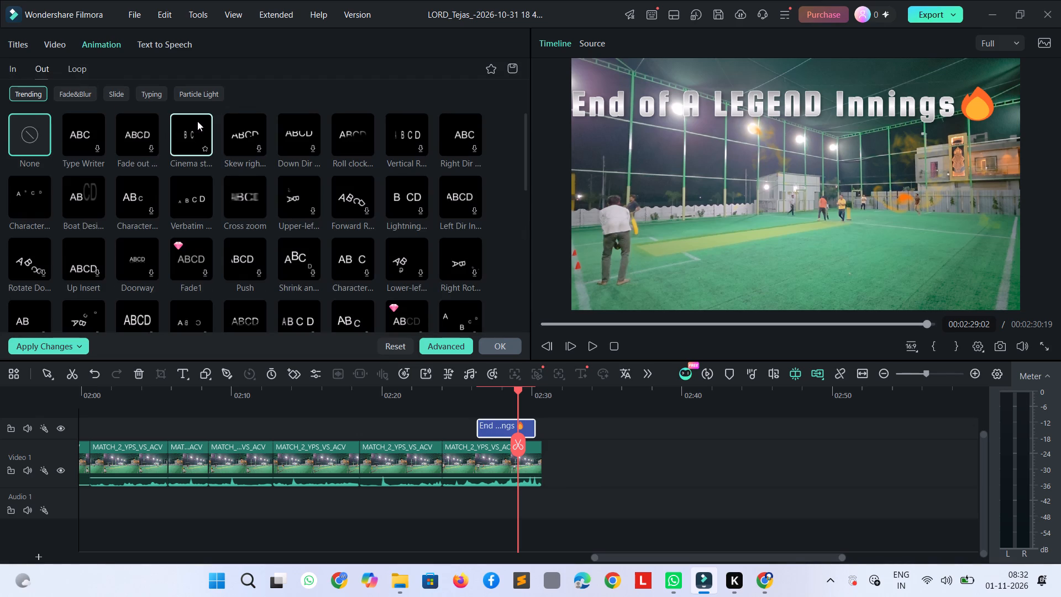
{"action": "left_click", "coordinate": [387, 131]}
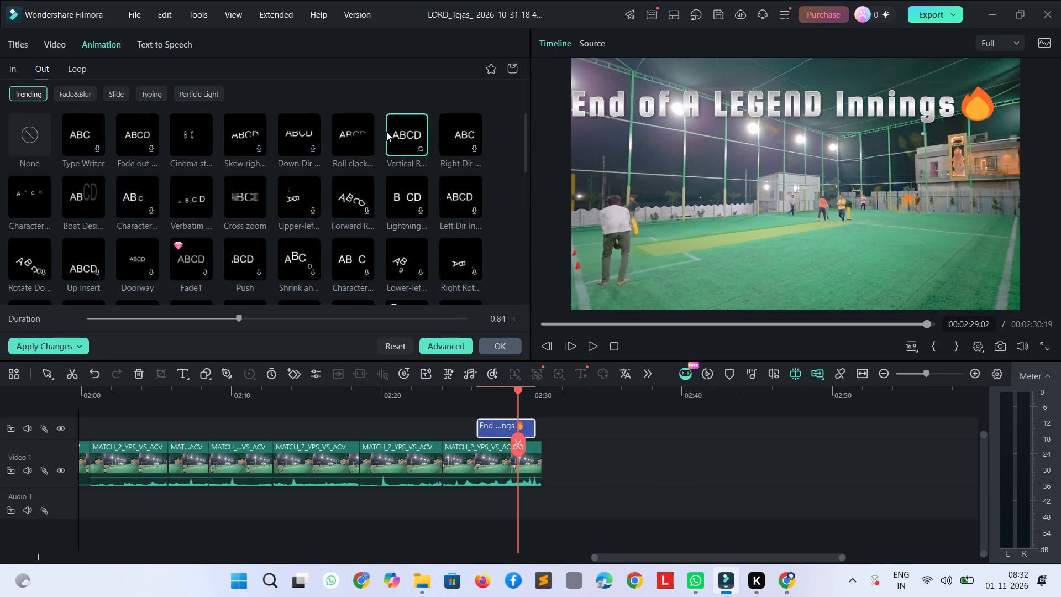
{"action": "double_click", "coordinate": [395, 129]}
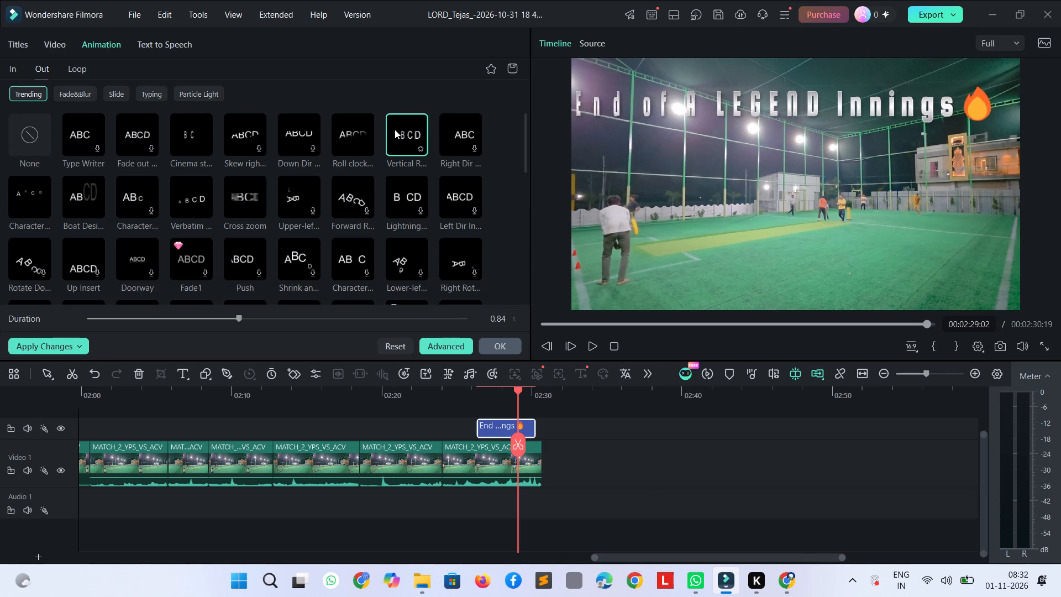
{"action": "key", "text": "space"}
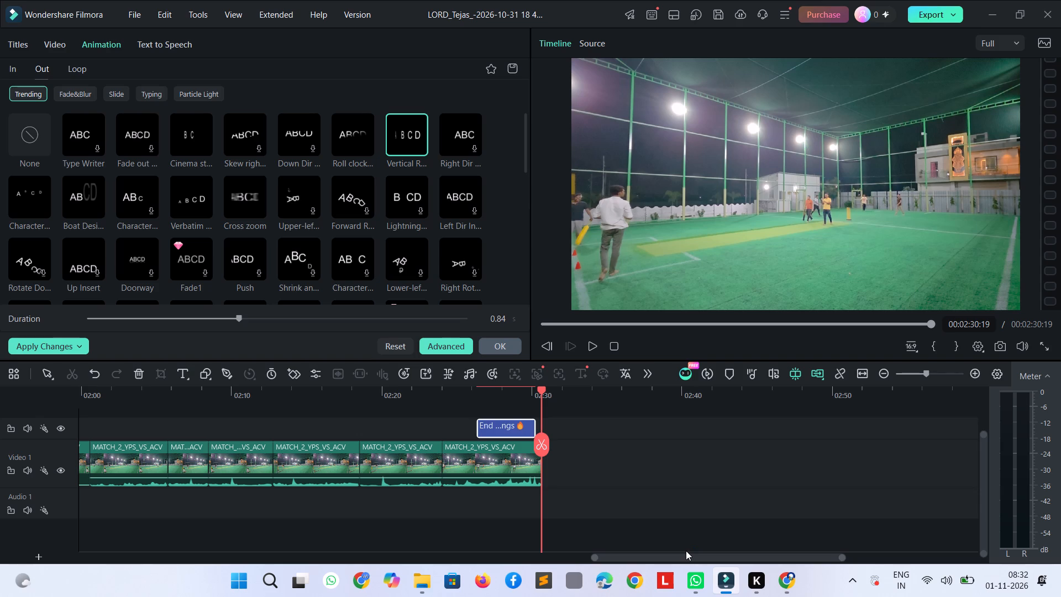
Switch to the Google Chrome window.
{"action": "key", "text": "alt+Tab"}
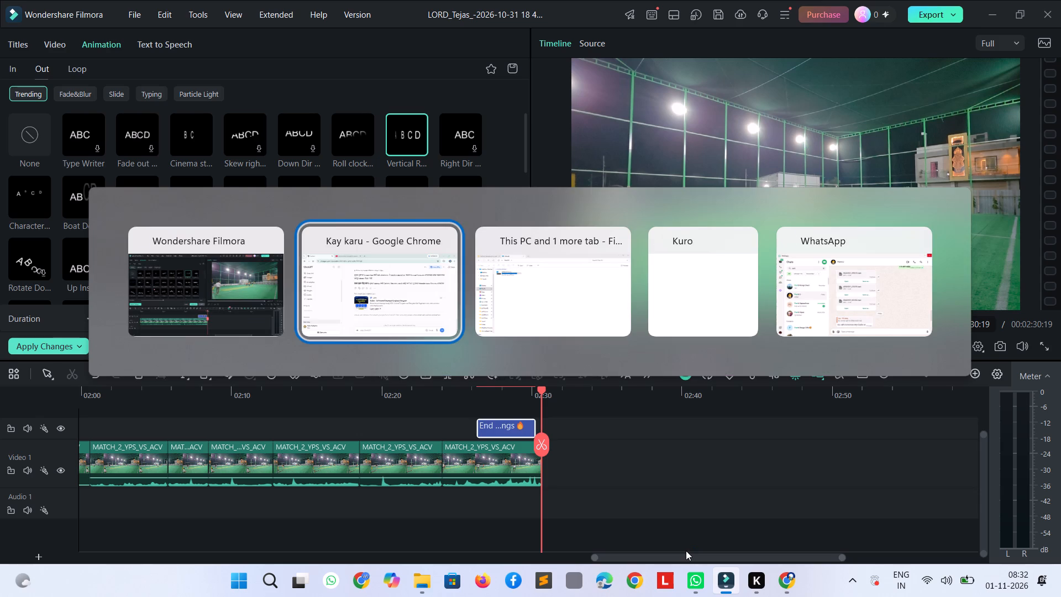